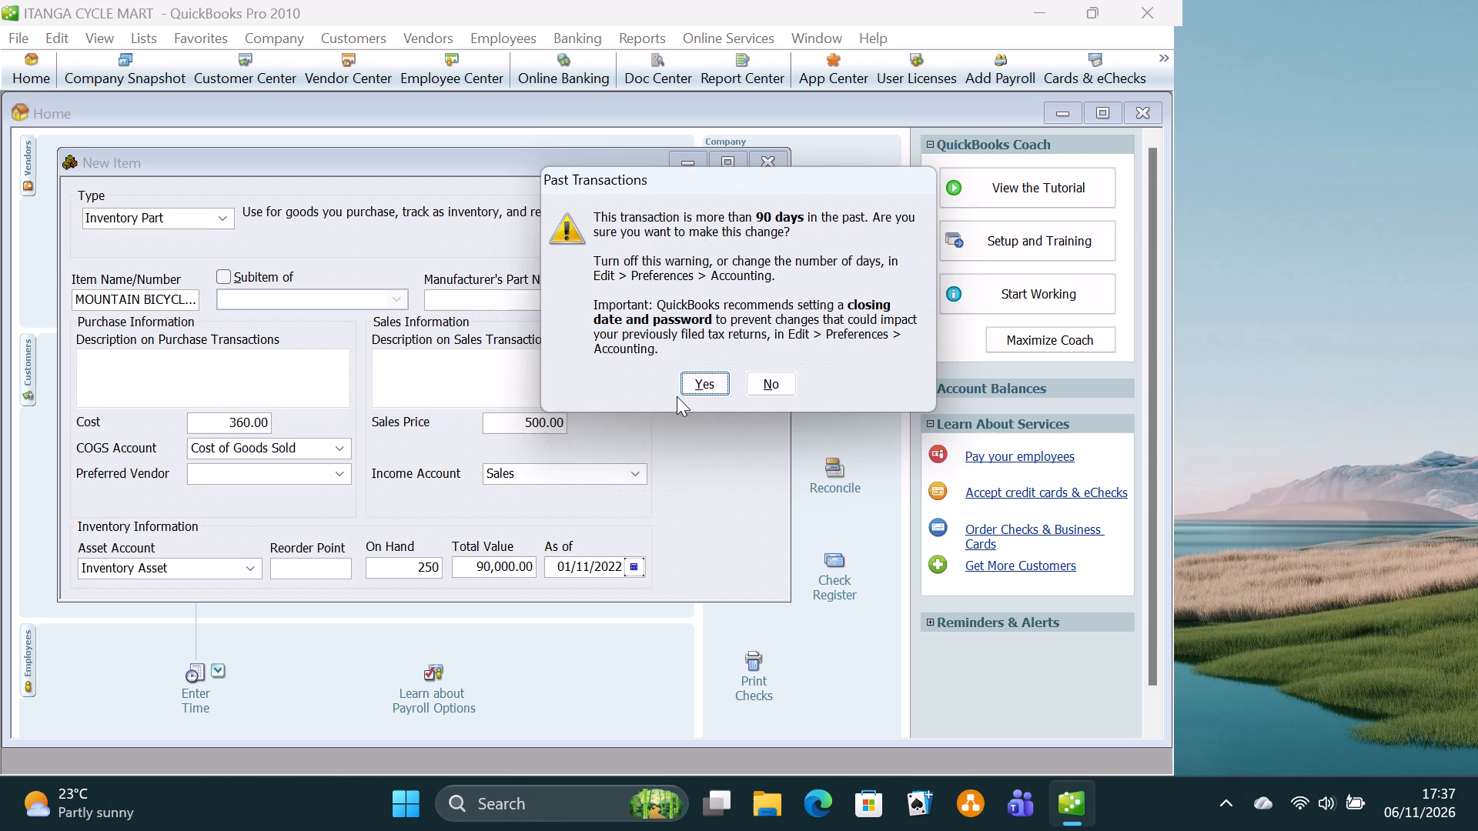
Save the new mountain bicycle tyres inventory item despite its past date, and close the item list.
left_click(694, 383)
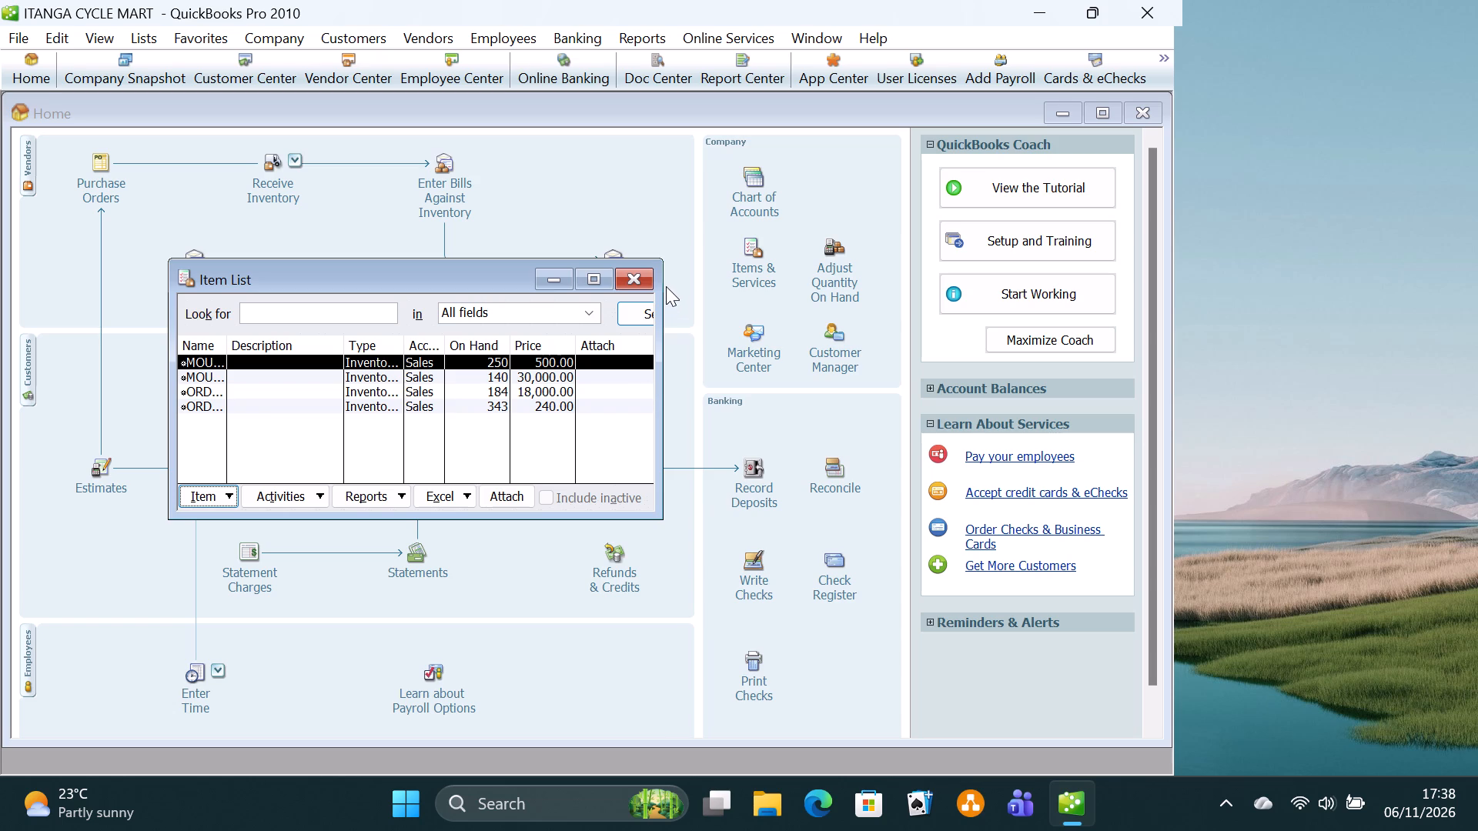
left_click(643, 273)
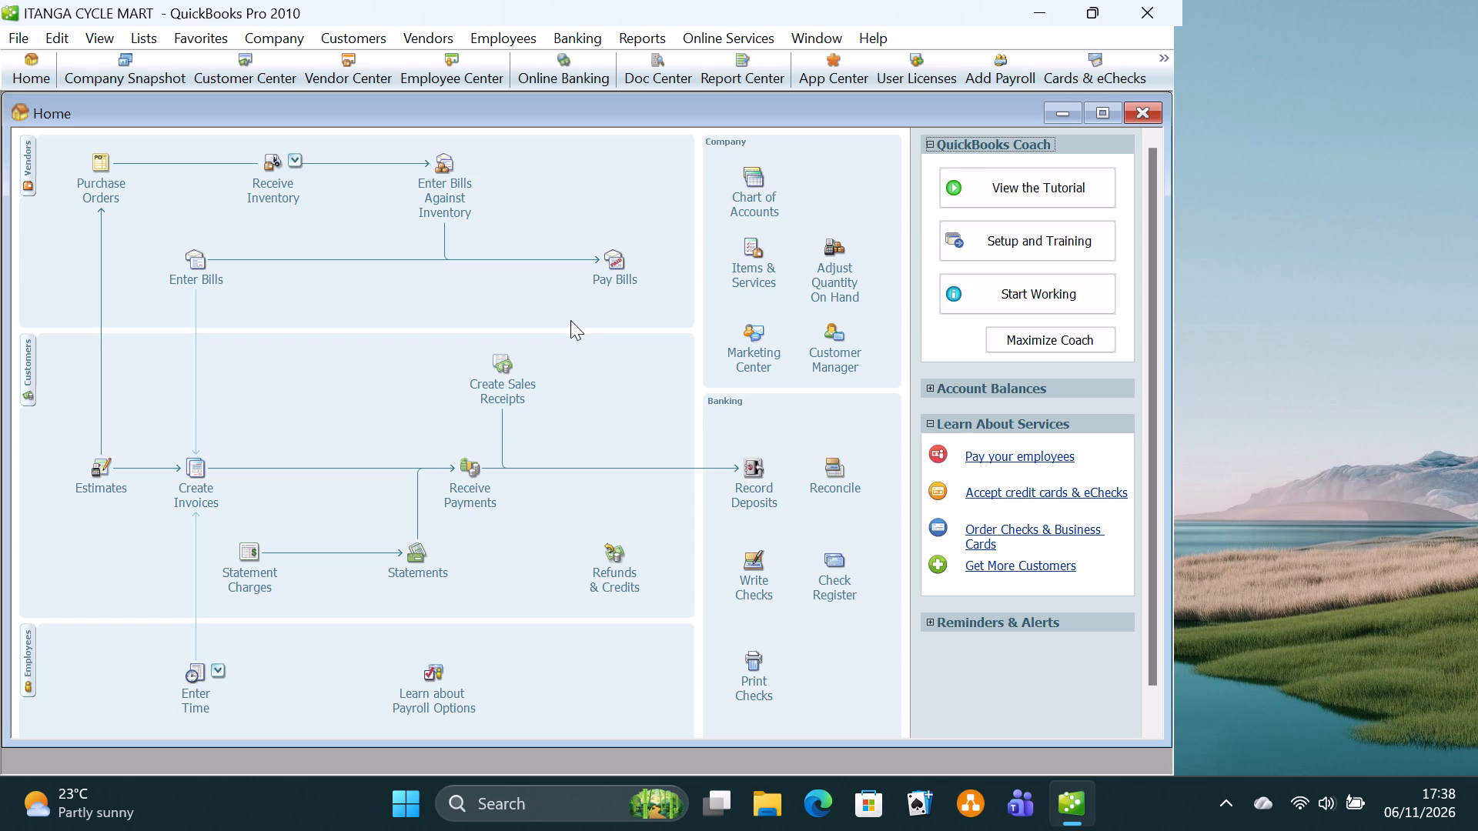
Start a new invoice dated 06/11/2022 for the customer WEMBE CYCLES MART, dismissing the form customization offer.
left_click(192, 471)
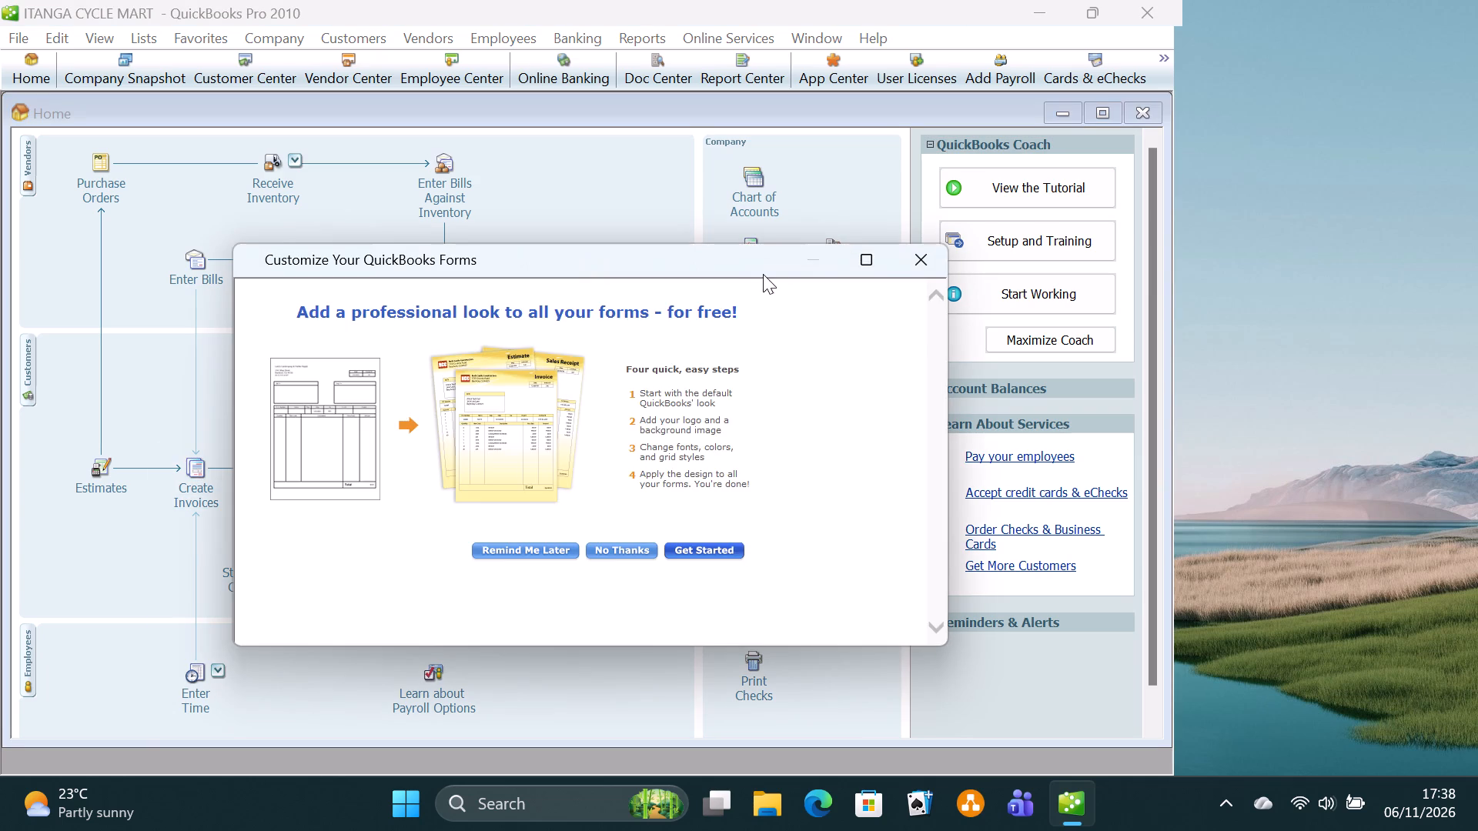
left_click(928, 265)
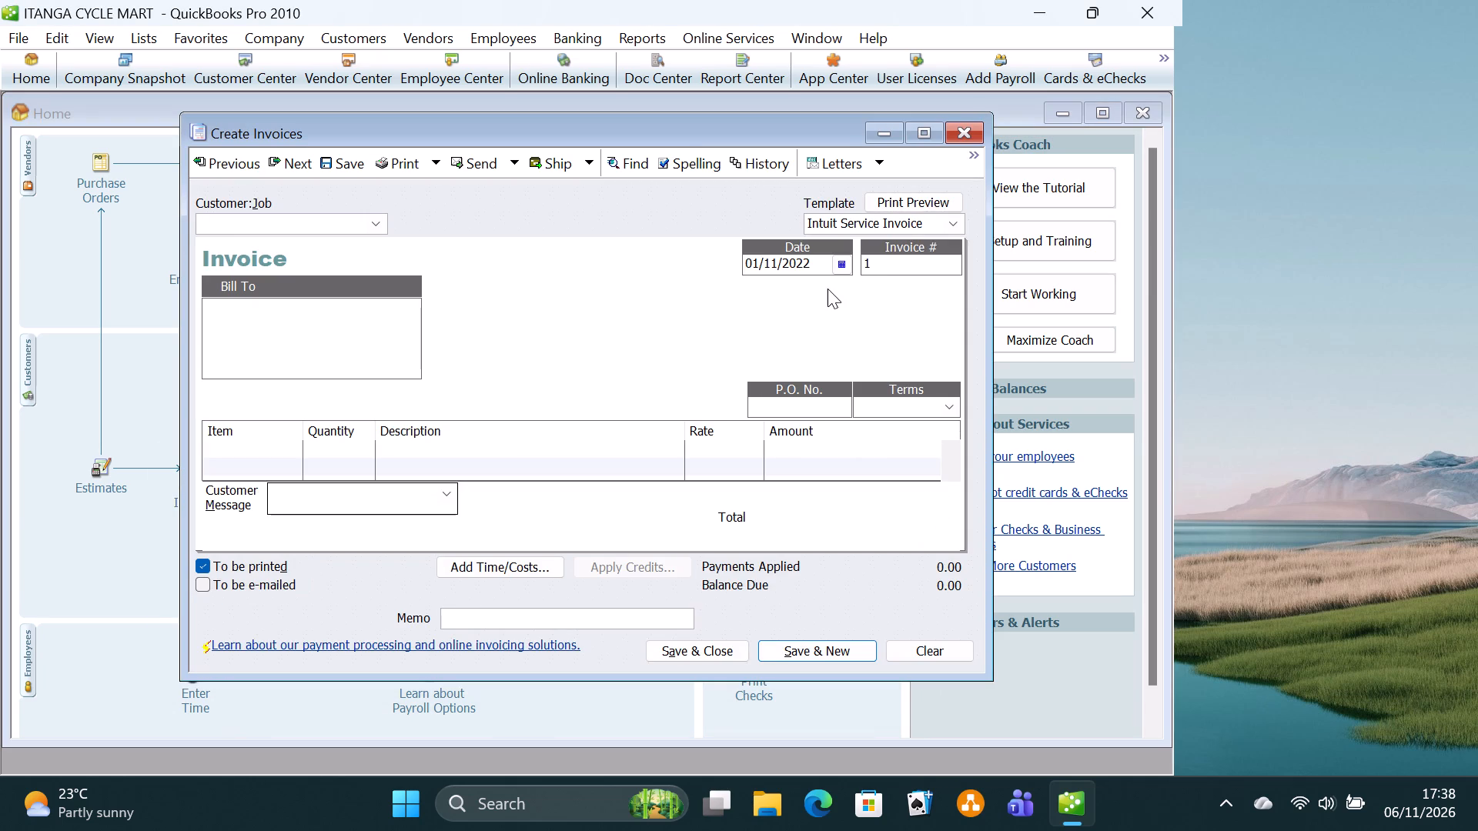
left_click(843, 262)
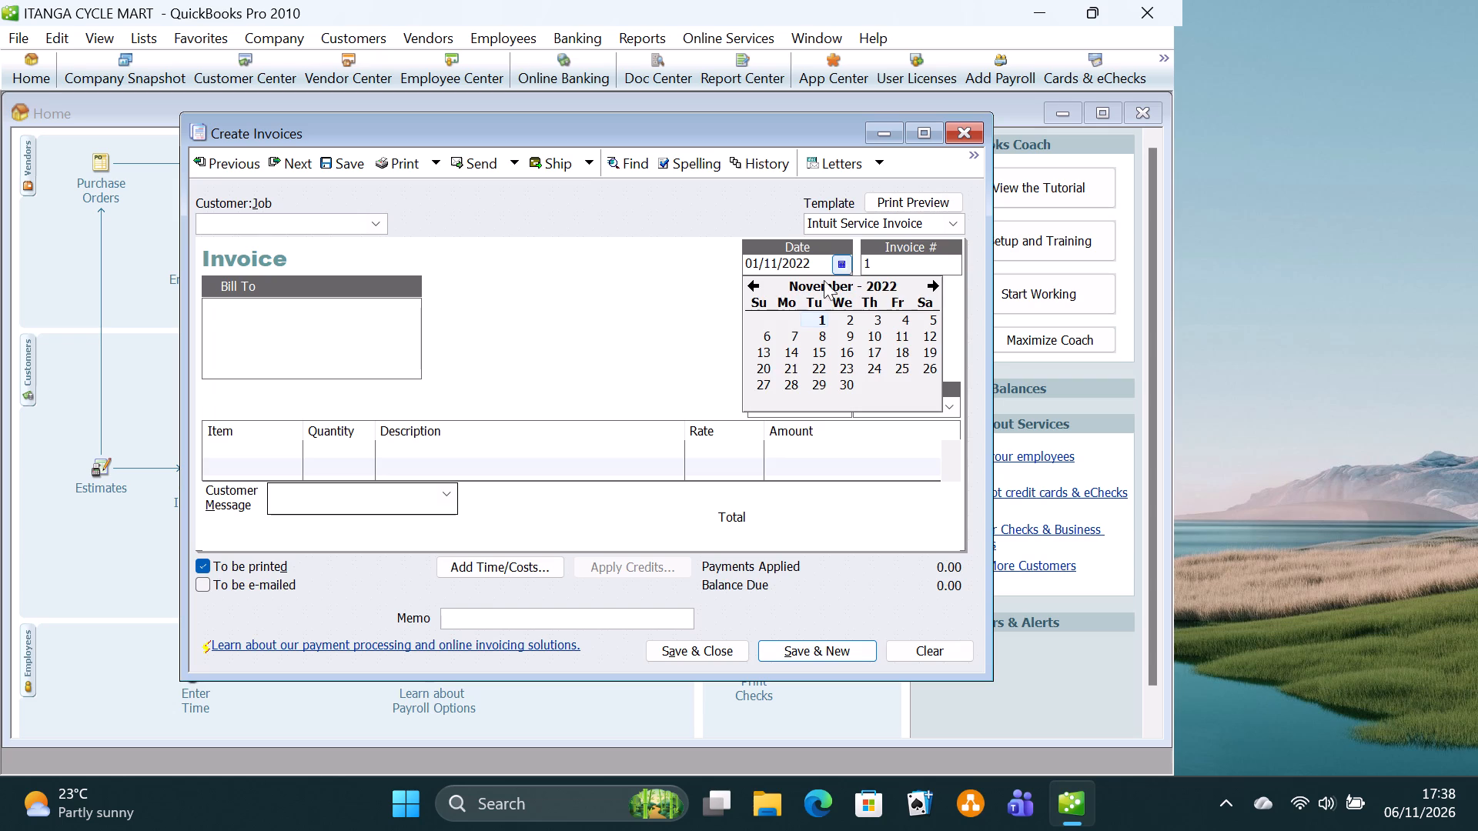
left_click(768, 335)
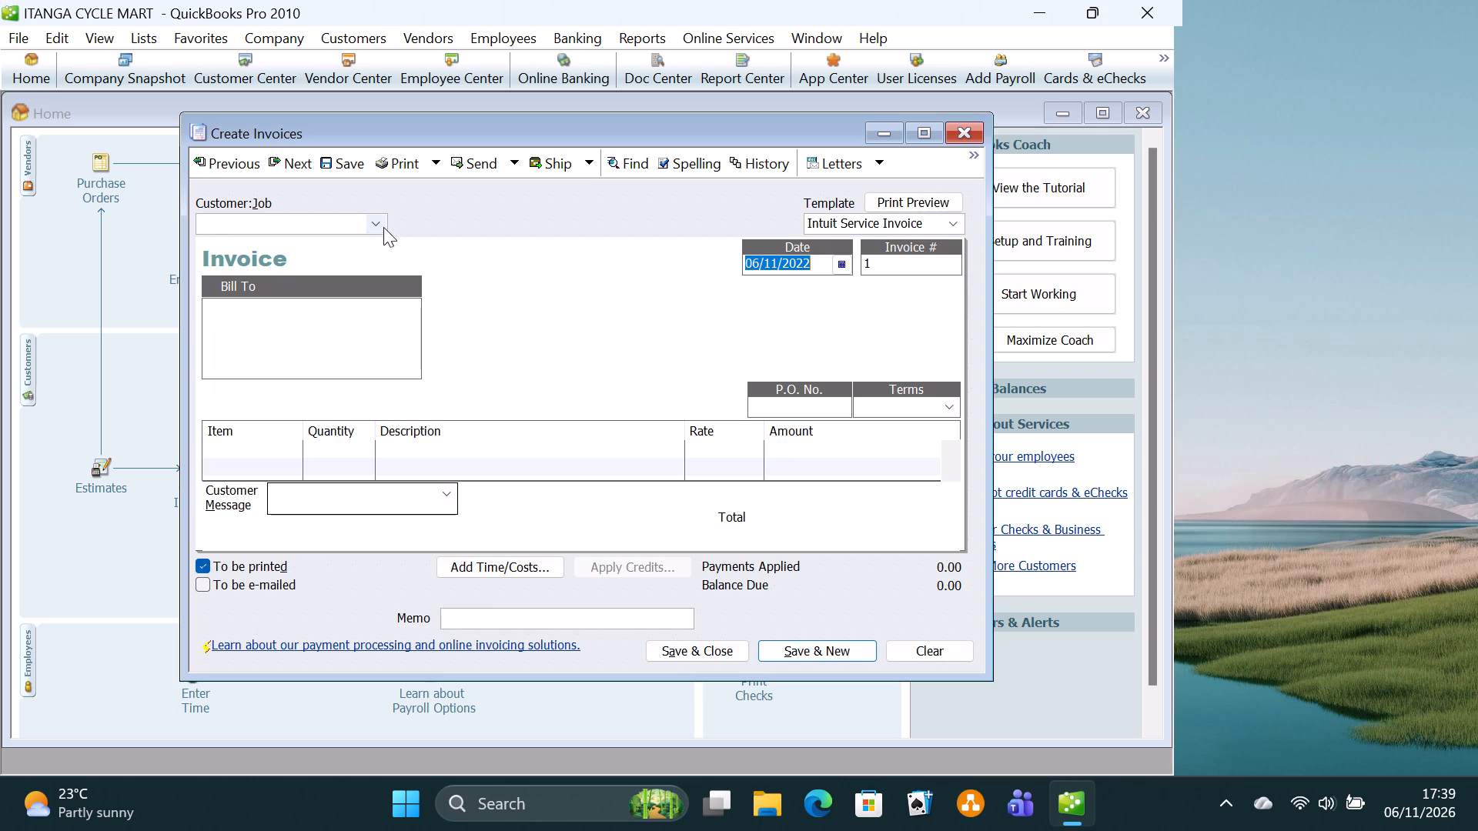
left_click(376, 215)
left_click(309, 289)
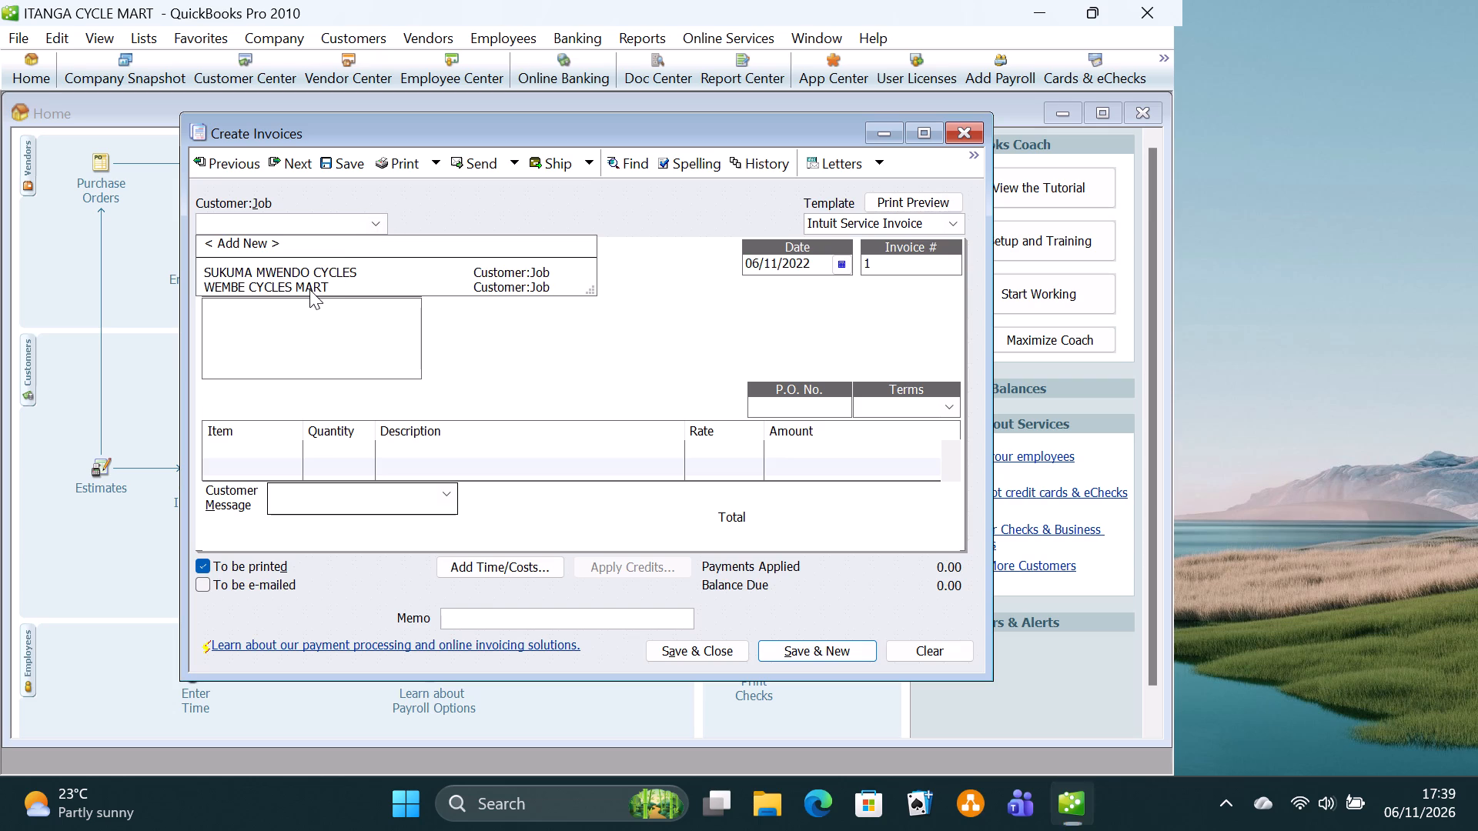
Add 41 MOUNTAIN BICYCLES TYRES to the invoice and save it, continuing to a new blank invoice without the Payment Interview.
left_click(263, 448)
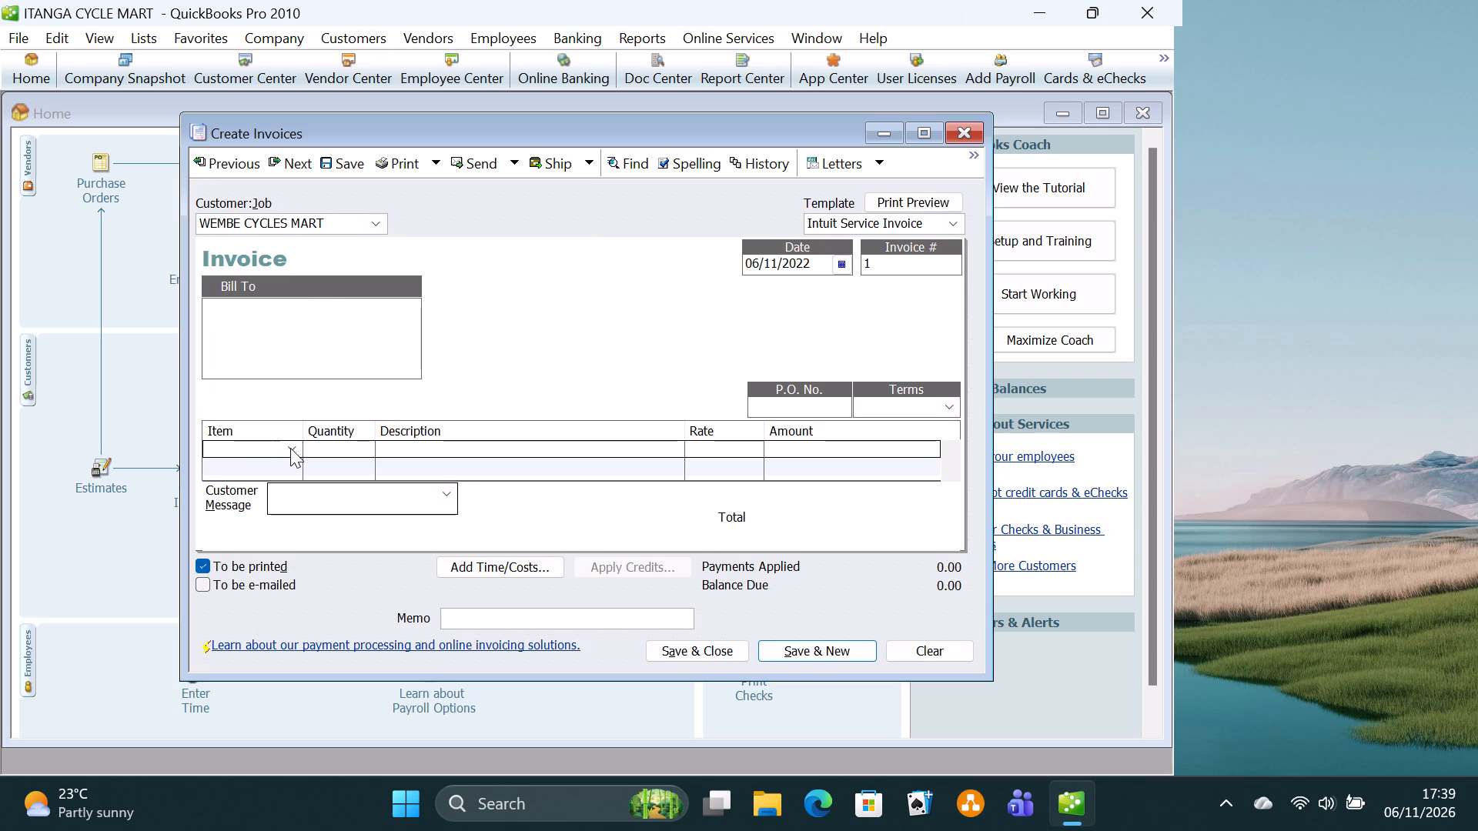
left_click(290, 448)
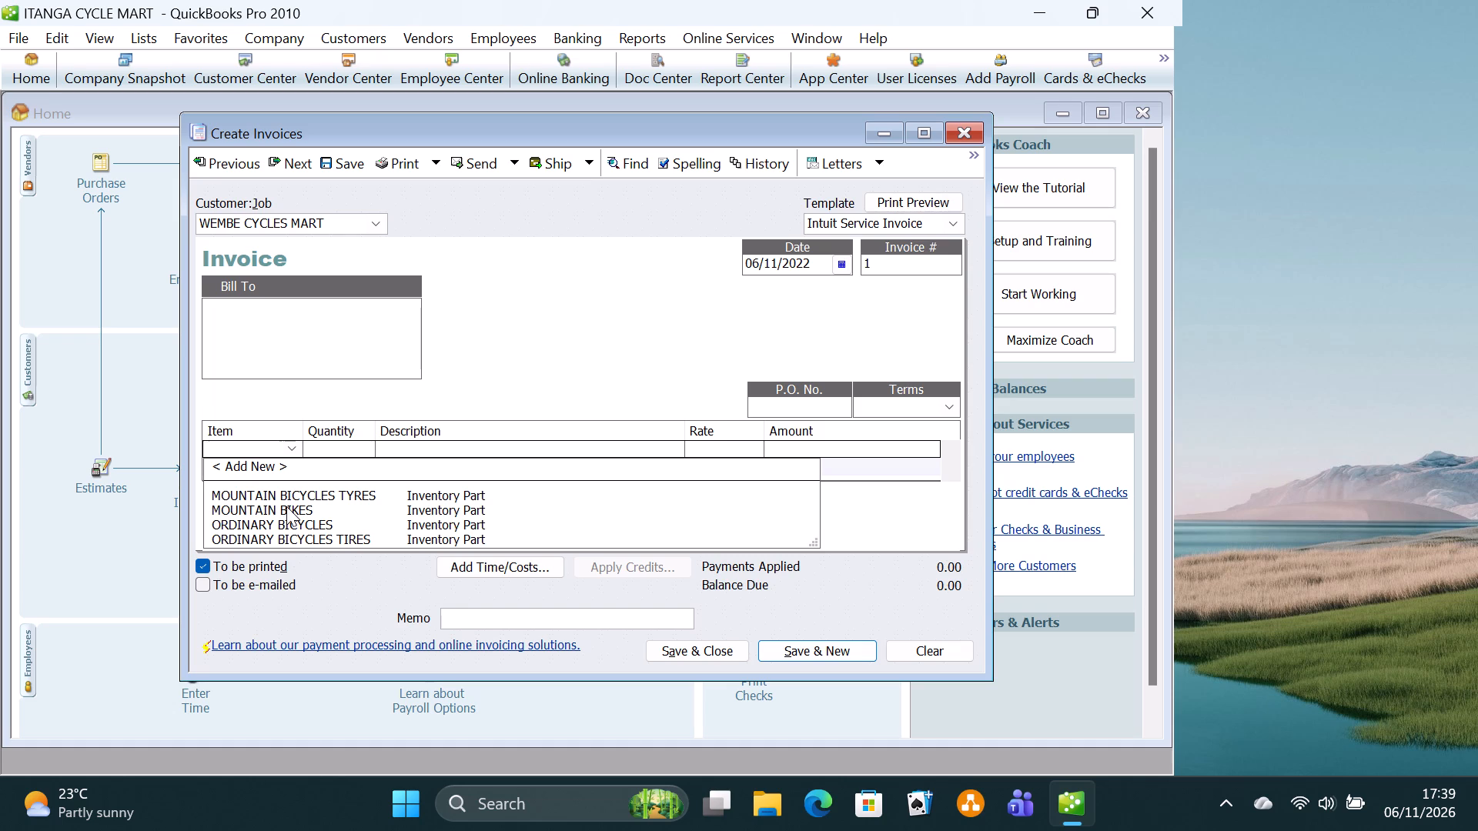
left_click(296, 491)
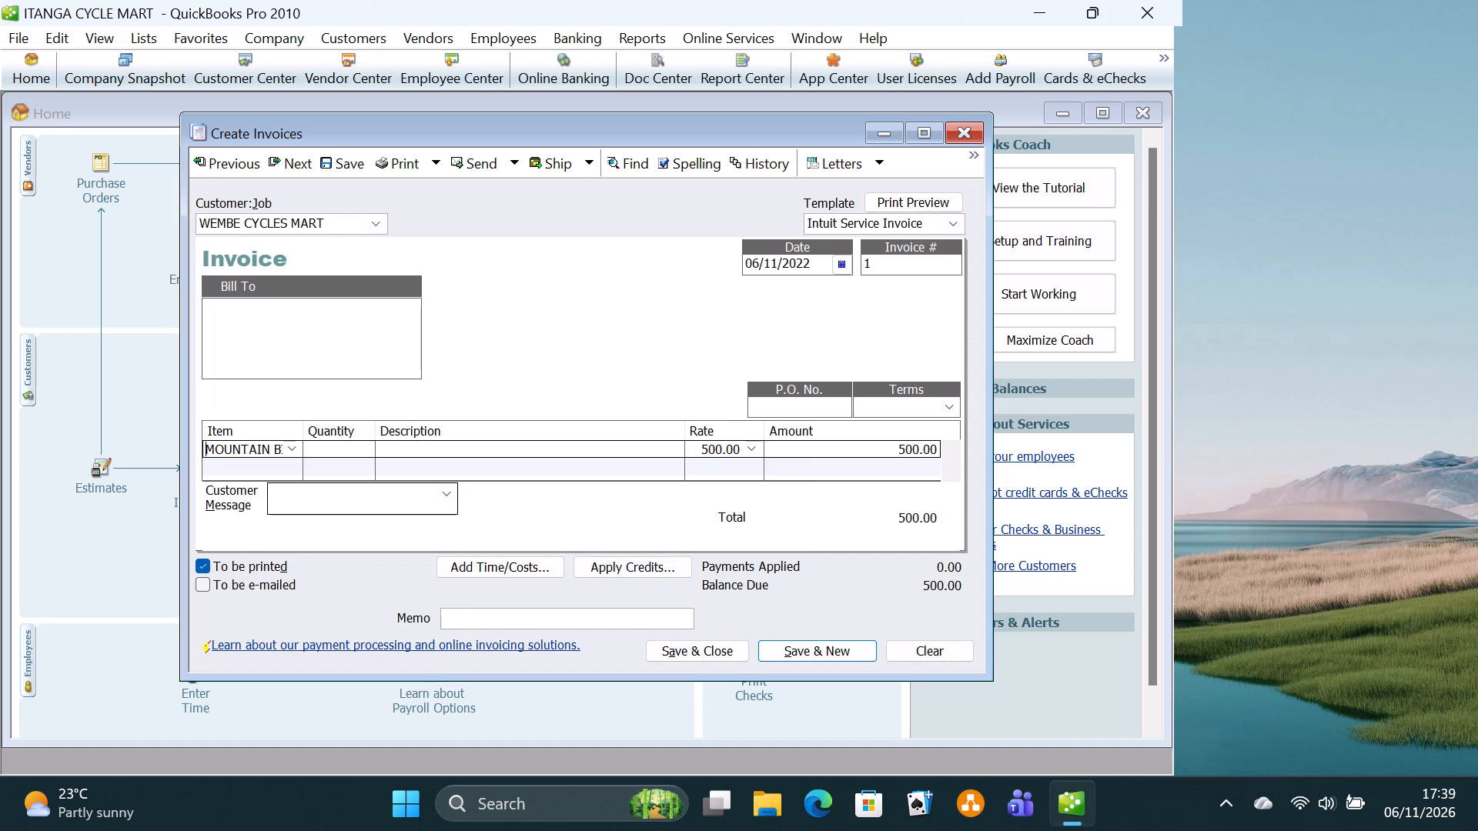
left_click(353, 453)
type("41")
left_click(808, 646)
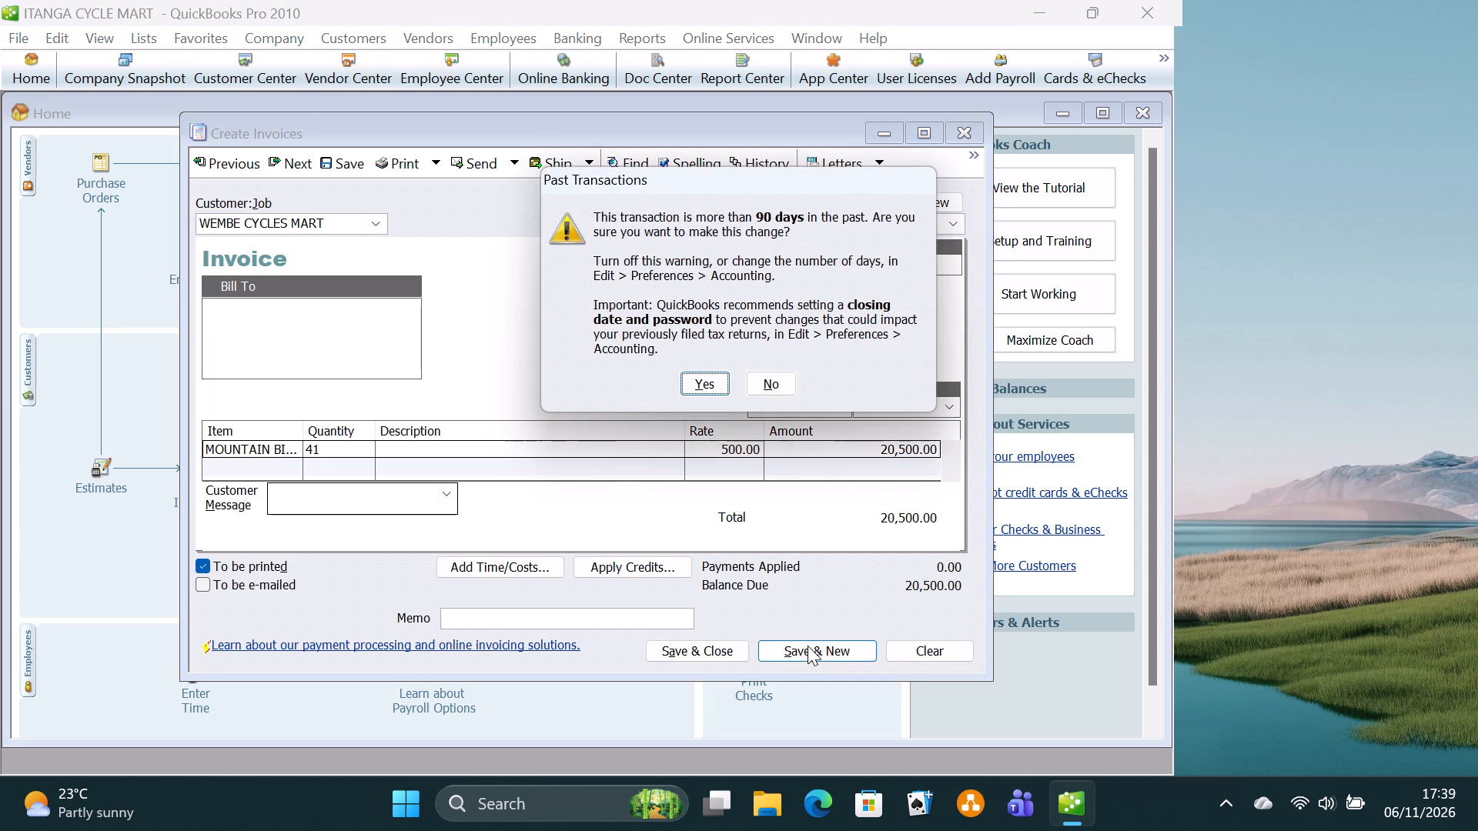
left_click(705, 385)
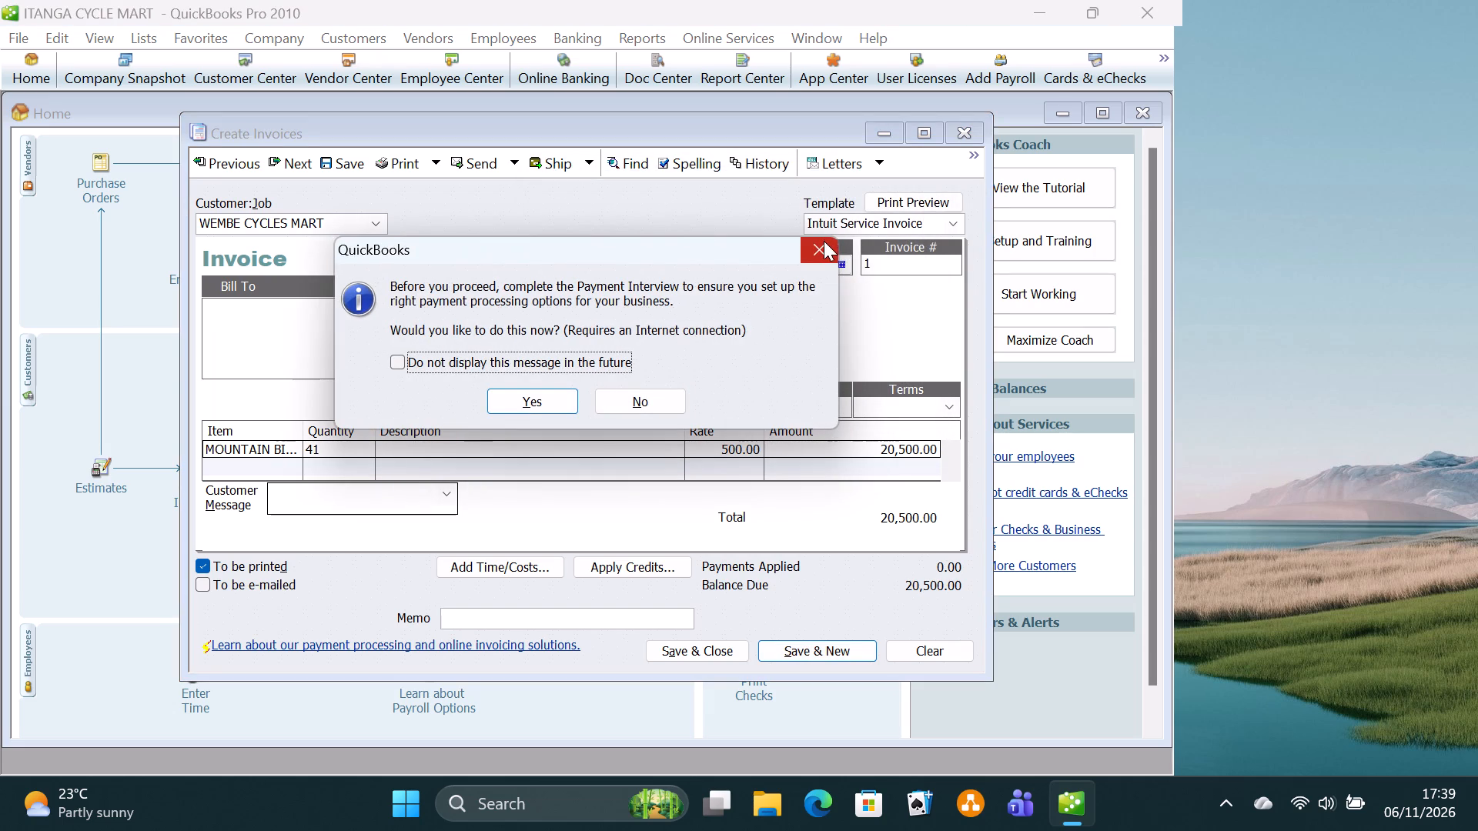
left_click(824, 241)
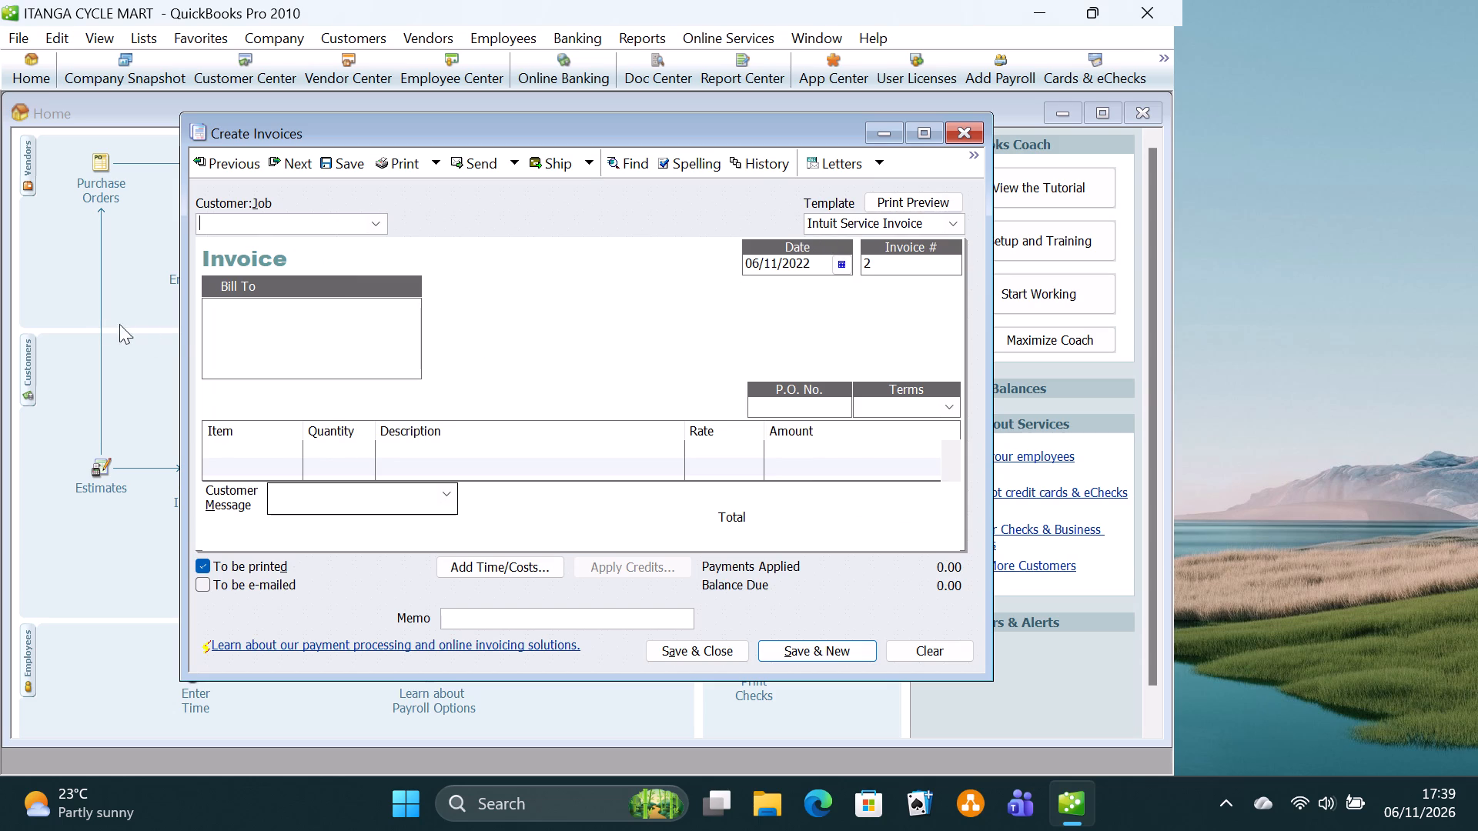
Enter WEST BODA CYCLES as the invoice customer and quick-add it to the customer list.
left_click(378, 225)
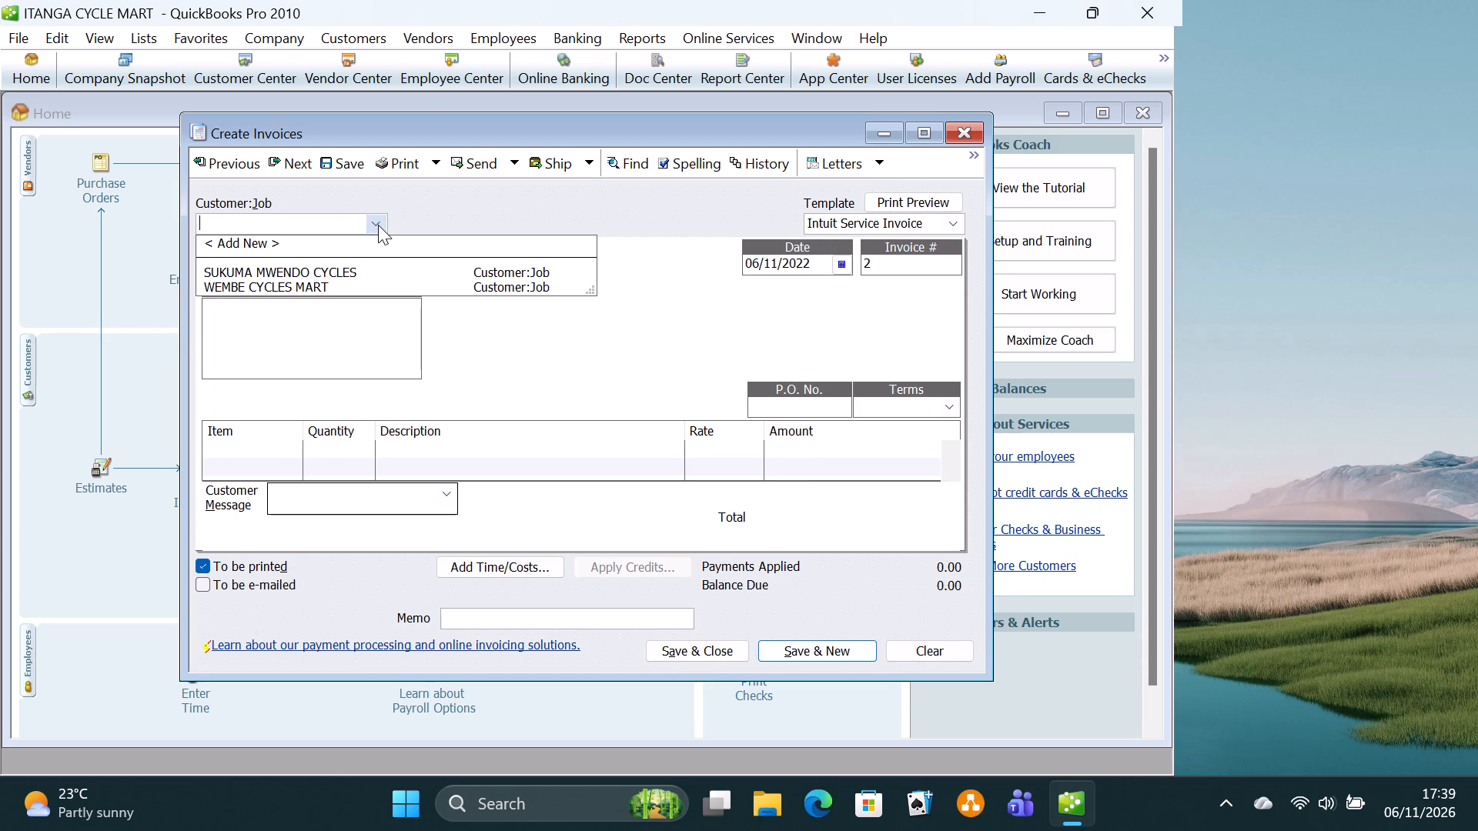
left_click(278, 227)
type("WEST")
key("space")
type("BODA CYCLES")
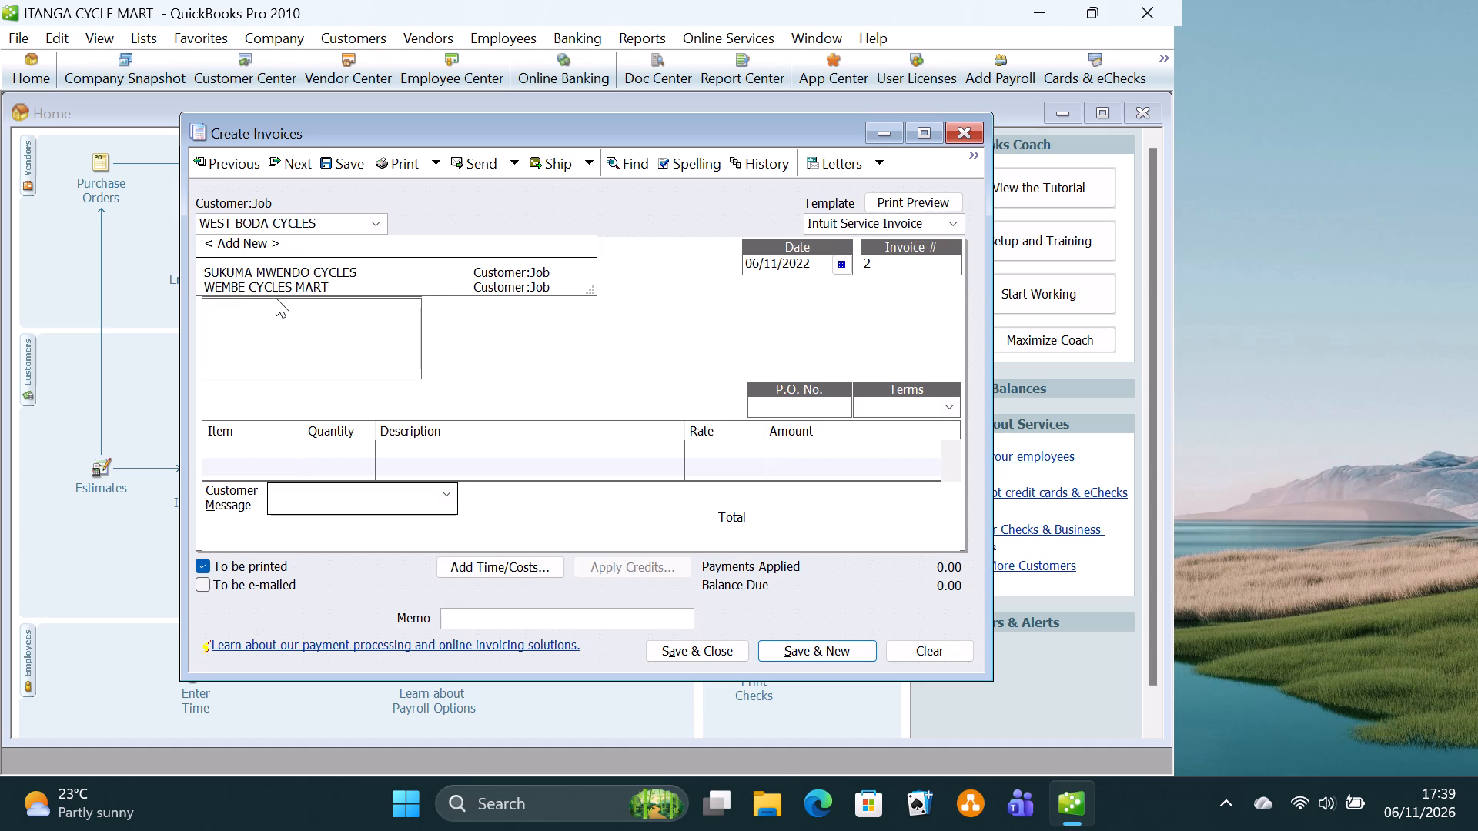
left_click(493, 365)
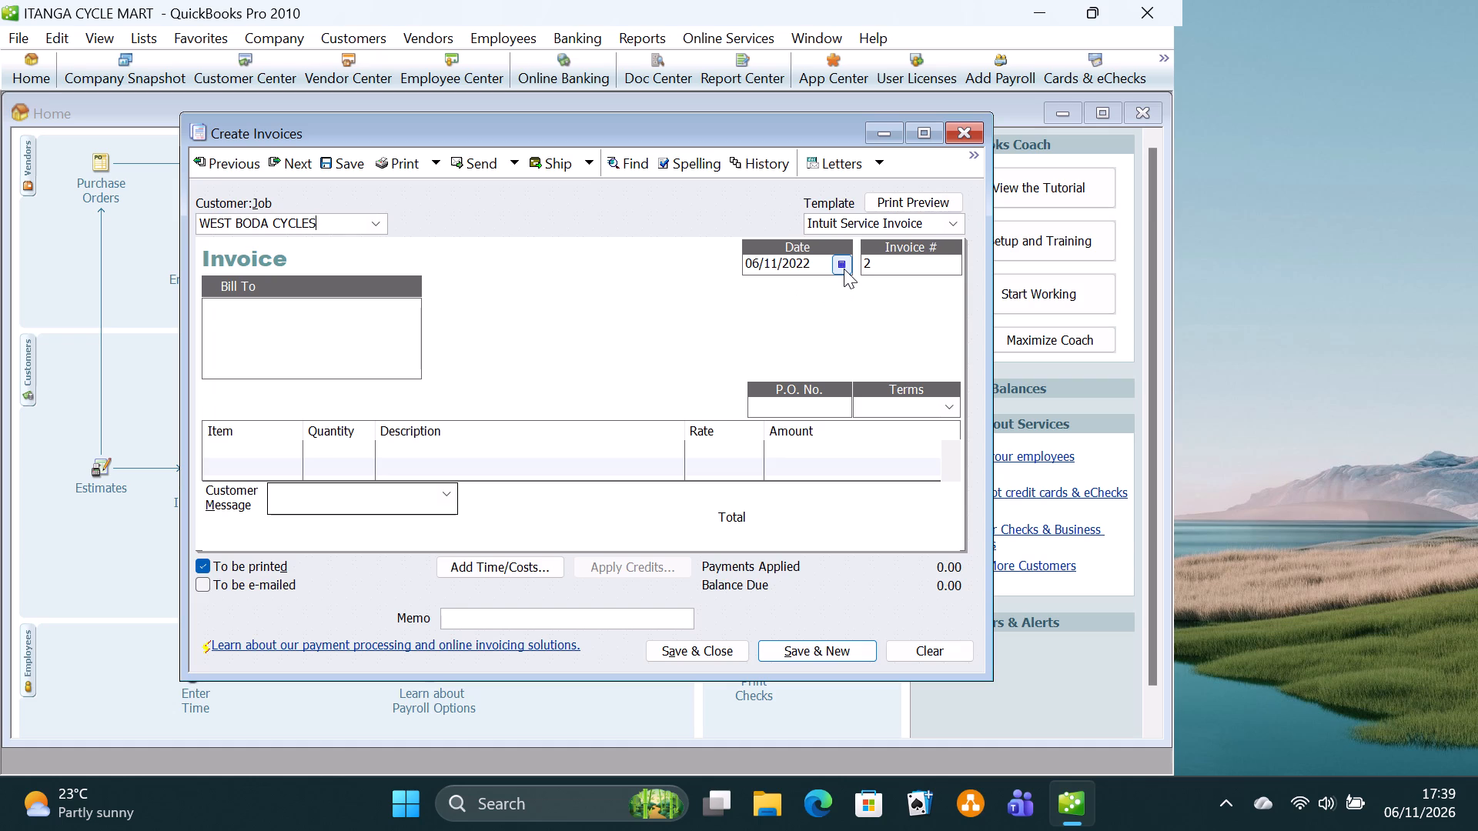
left_click(286, 444)
left_click(640, 350)
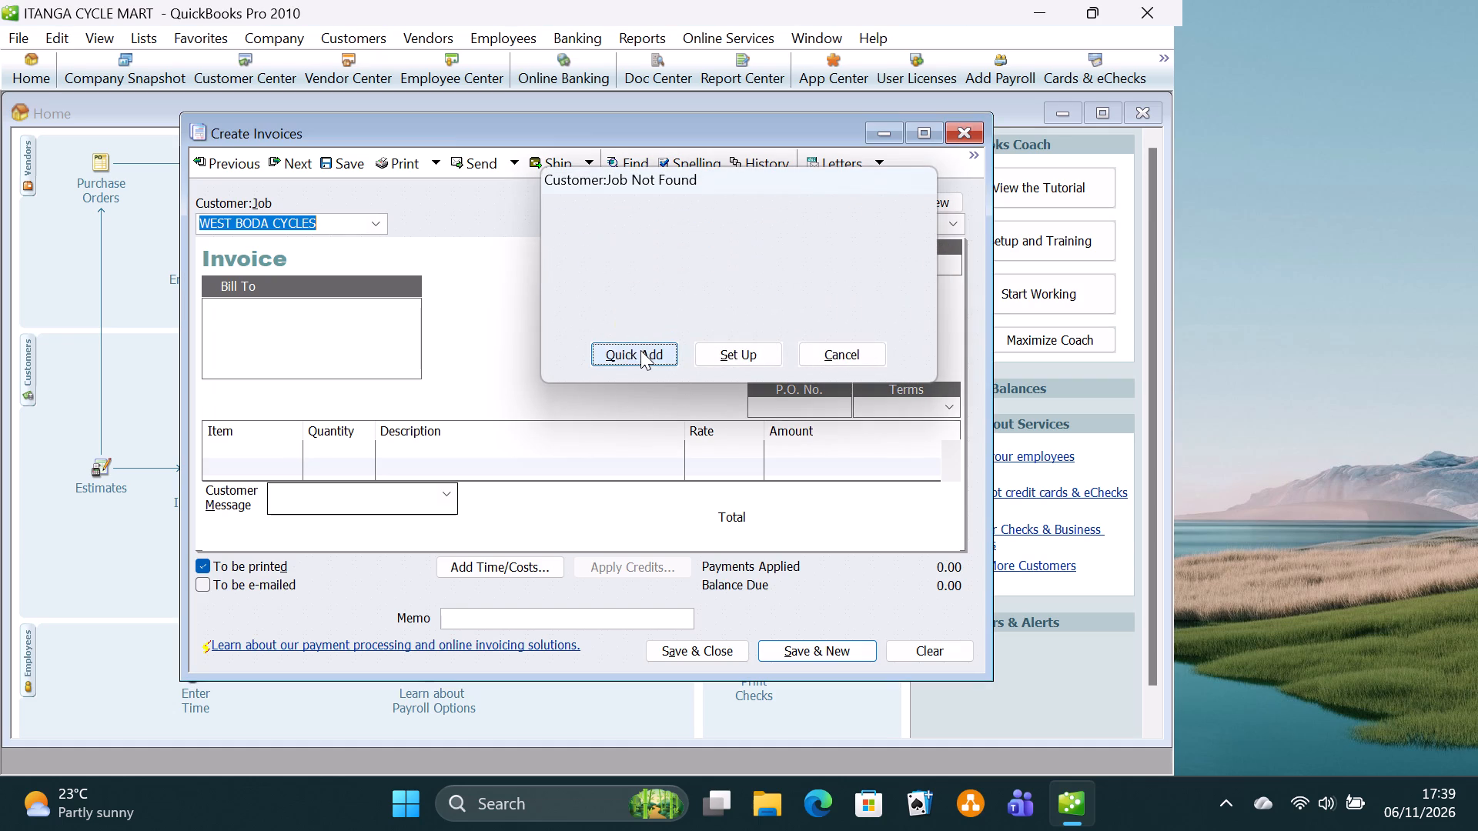
Add an invoice line for MOUNTAIN BIKES with quantity 2 and a rate of 29,000.
left_click(281, 446)
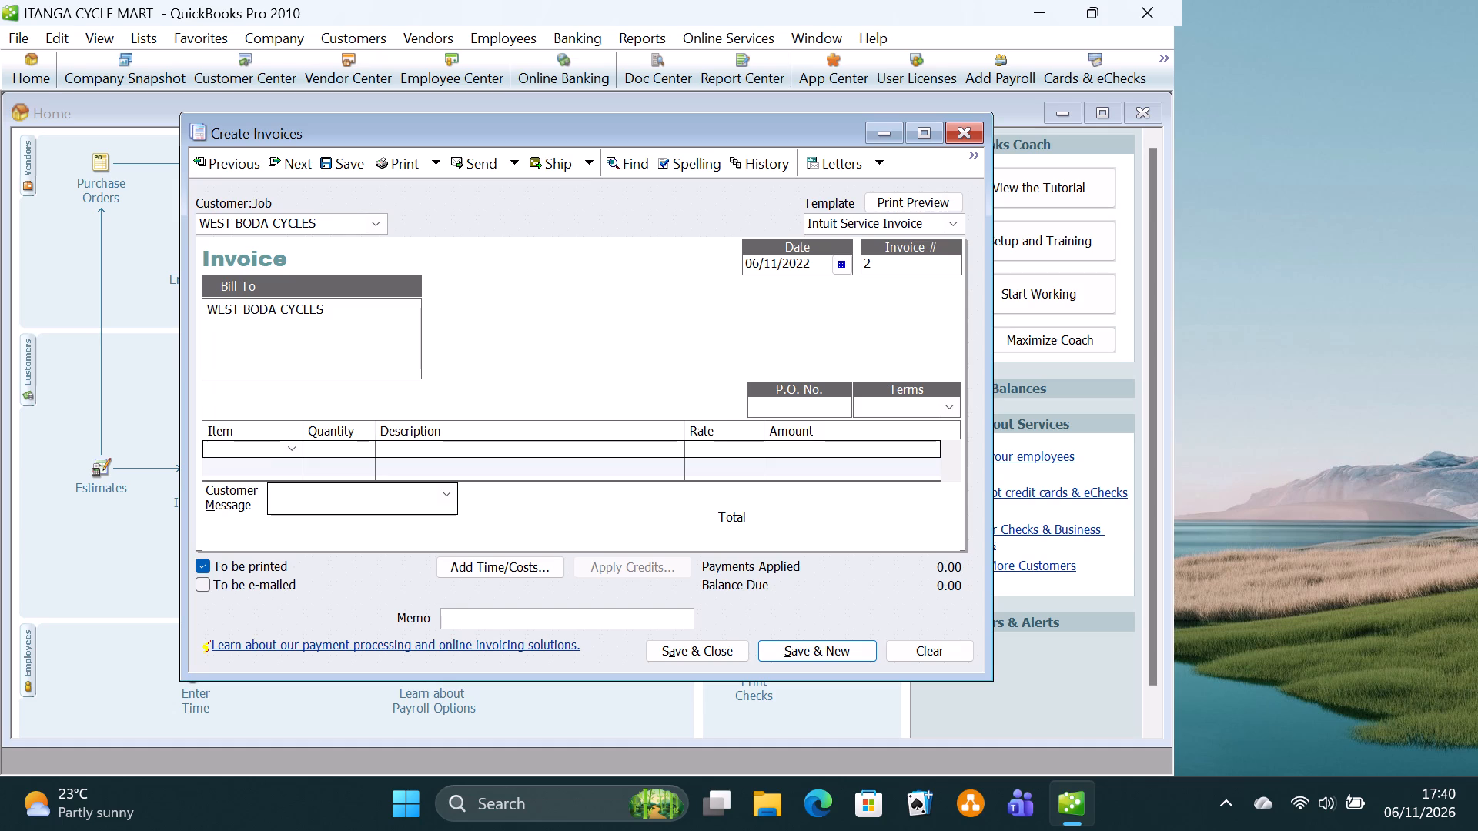
left_click(291, 451)
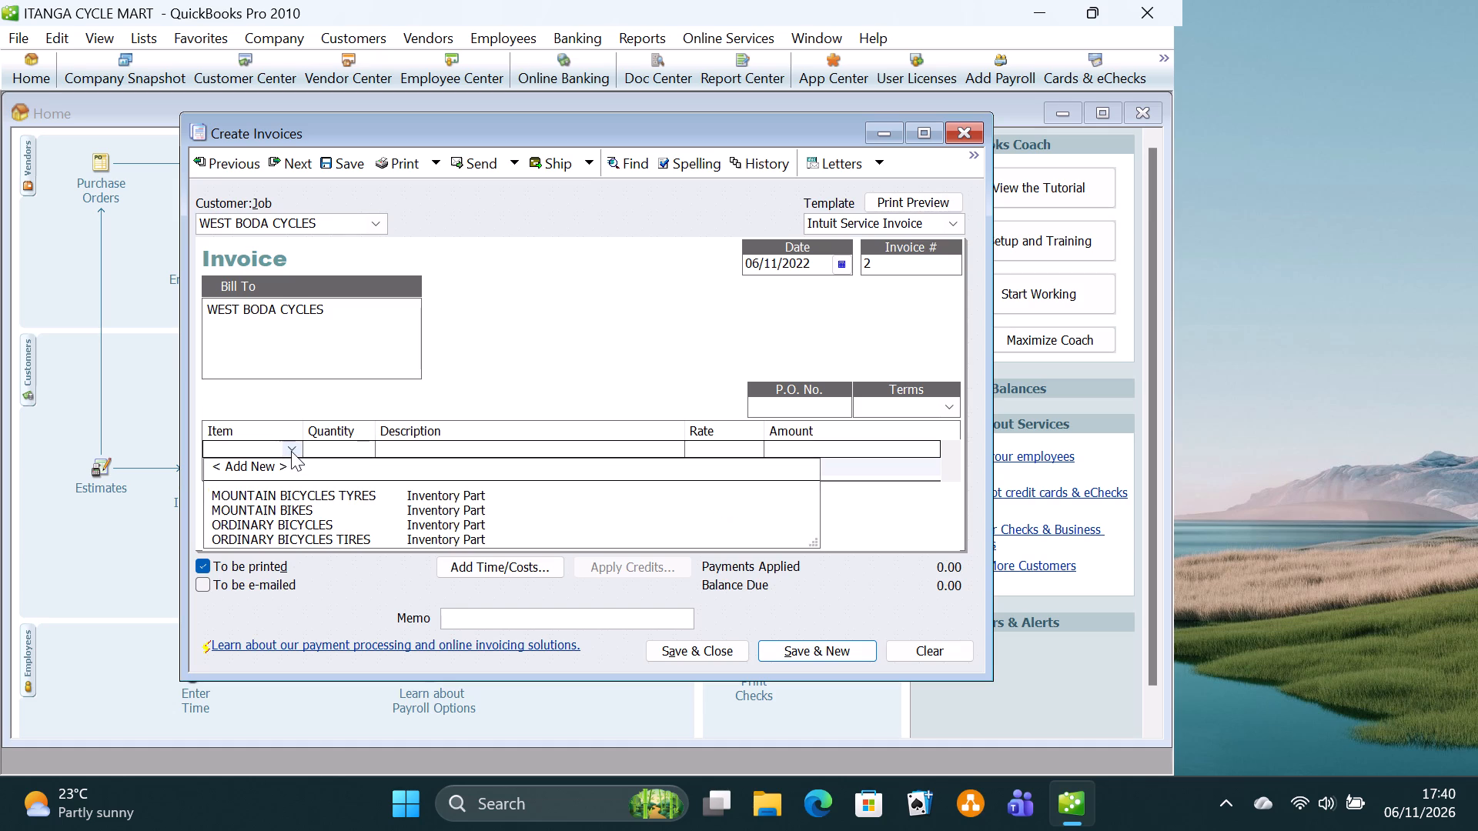
left_click(269, 509)
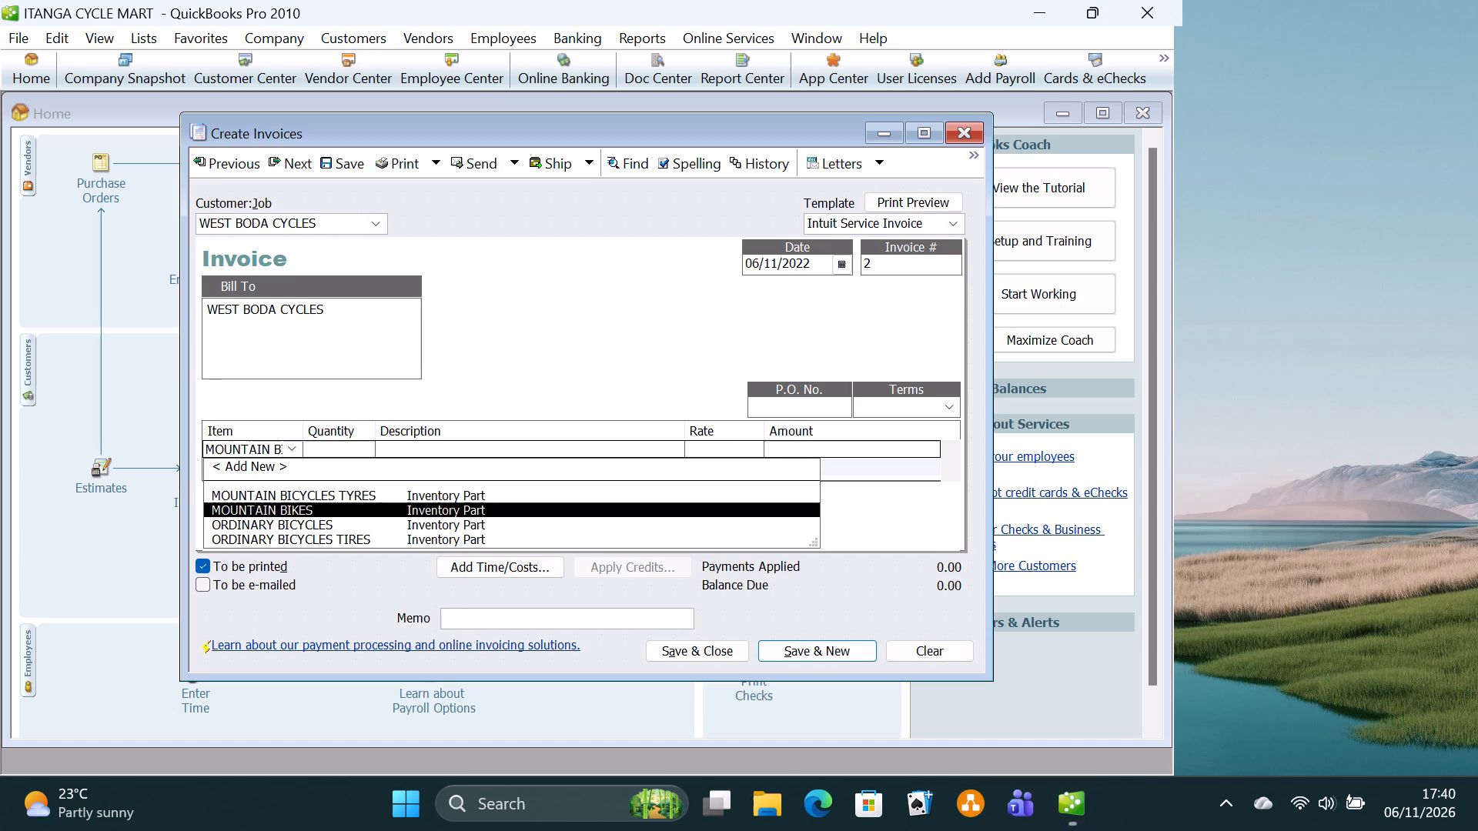
left_click(359, 454)
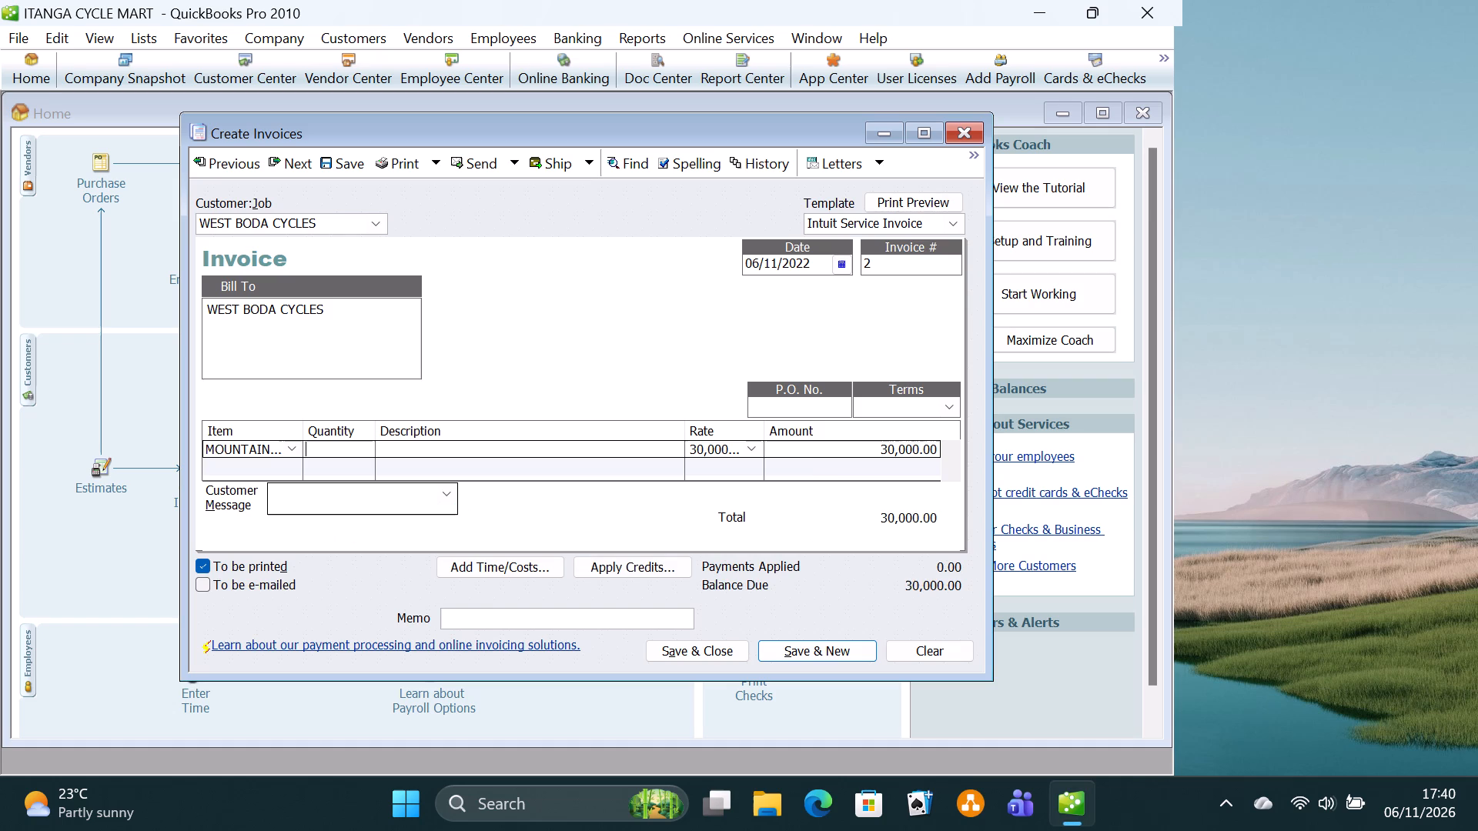
key("2")
left_click(751, 446)
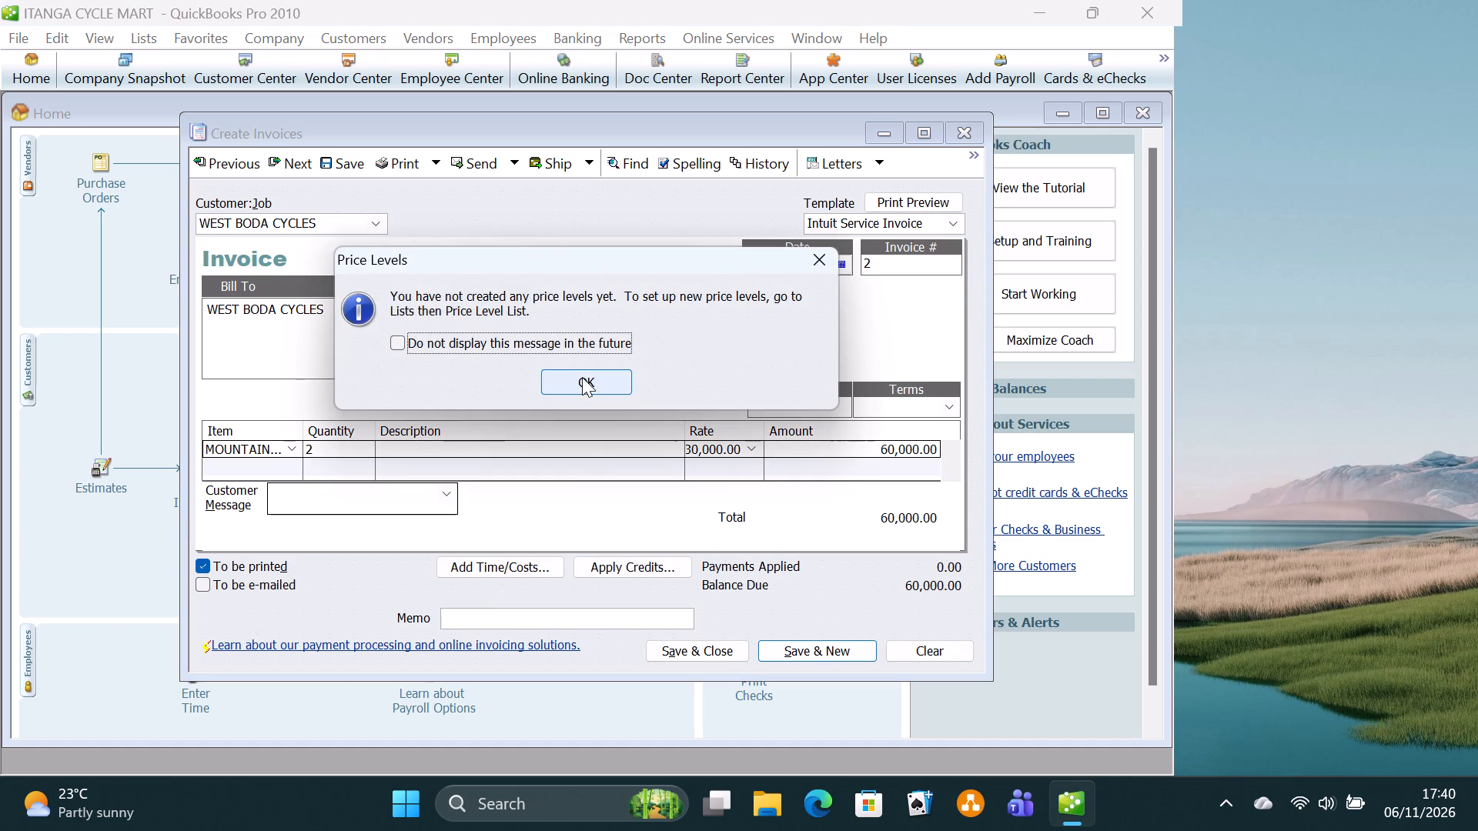
left_click(582, 377)
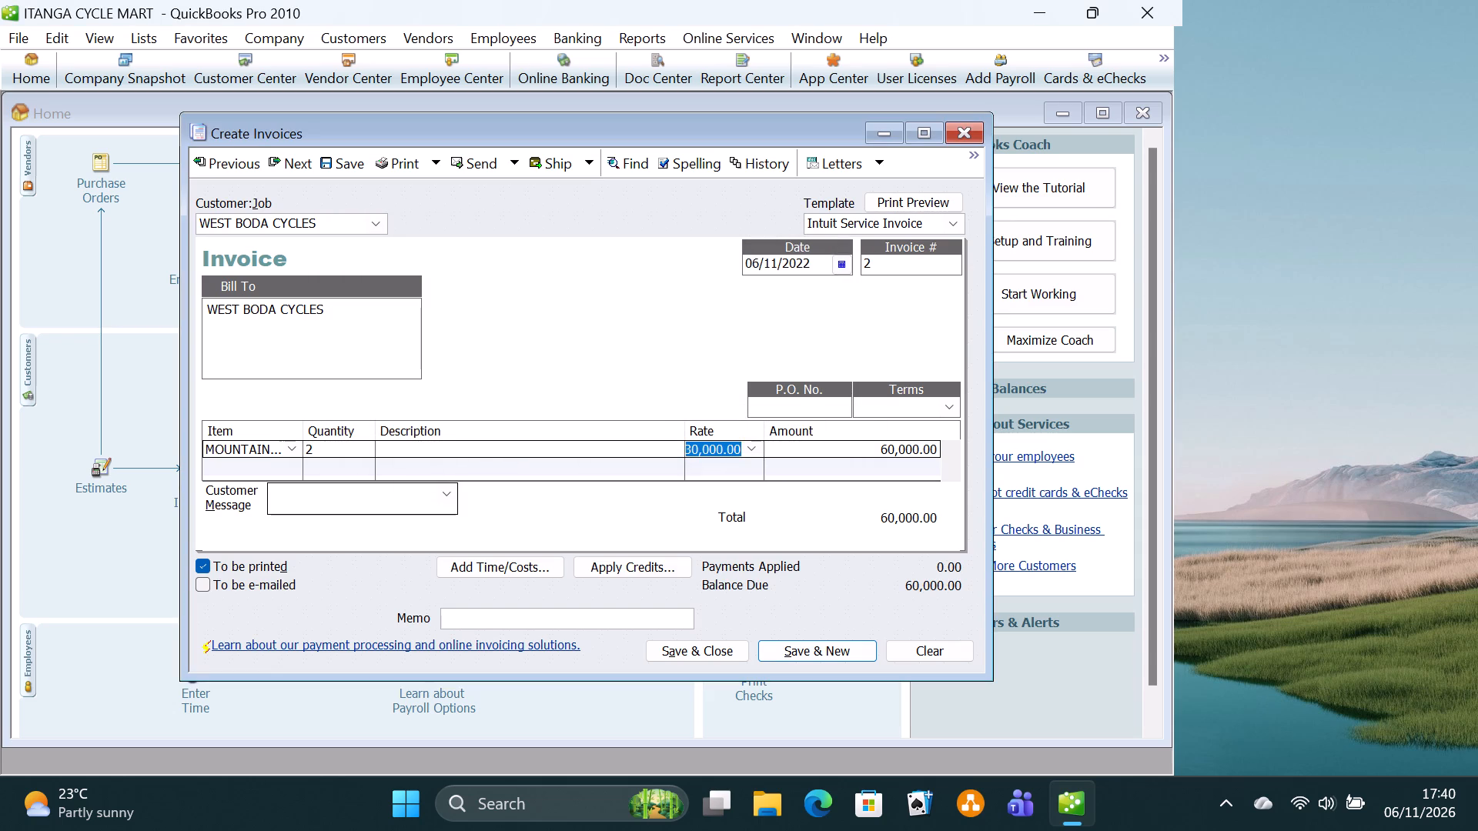
key("2")
type("9000")
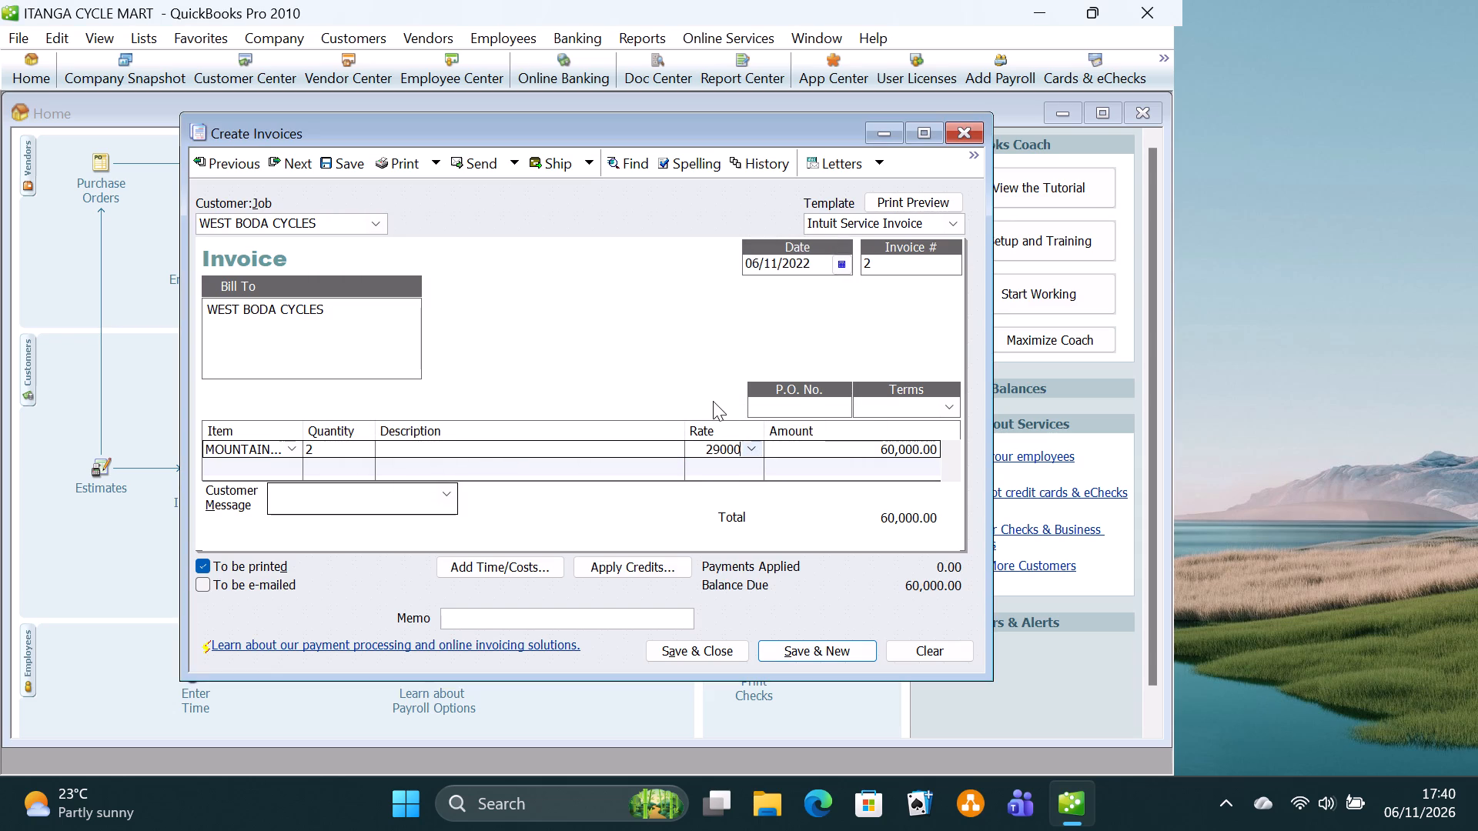
left_click(713, 401)
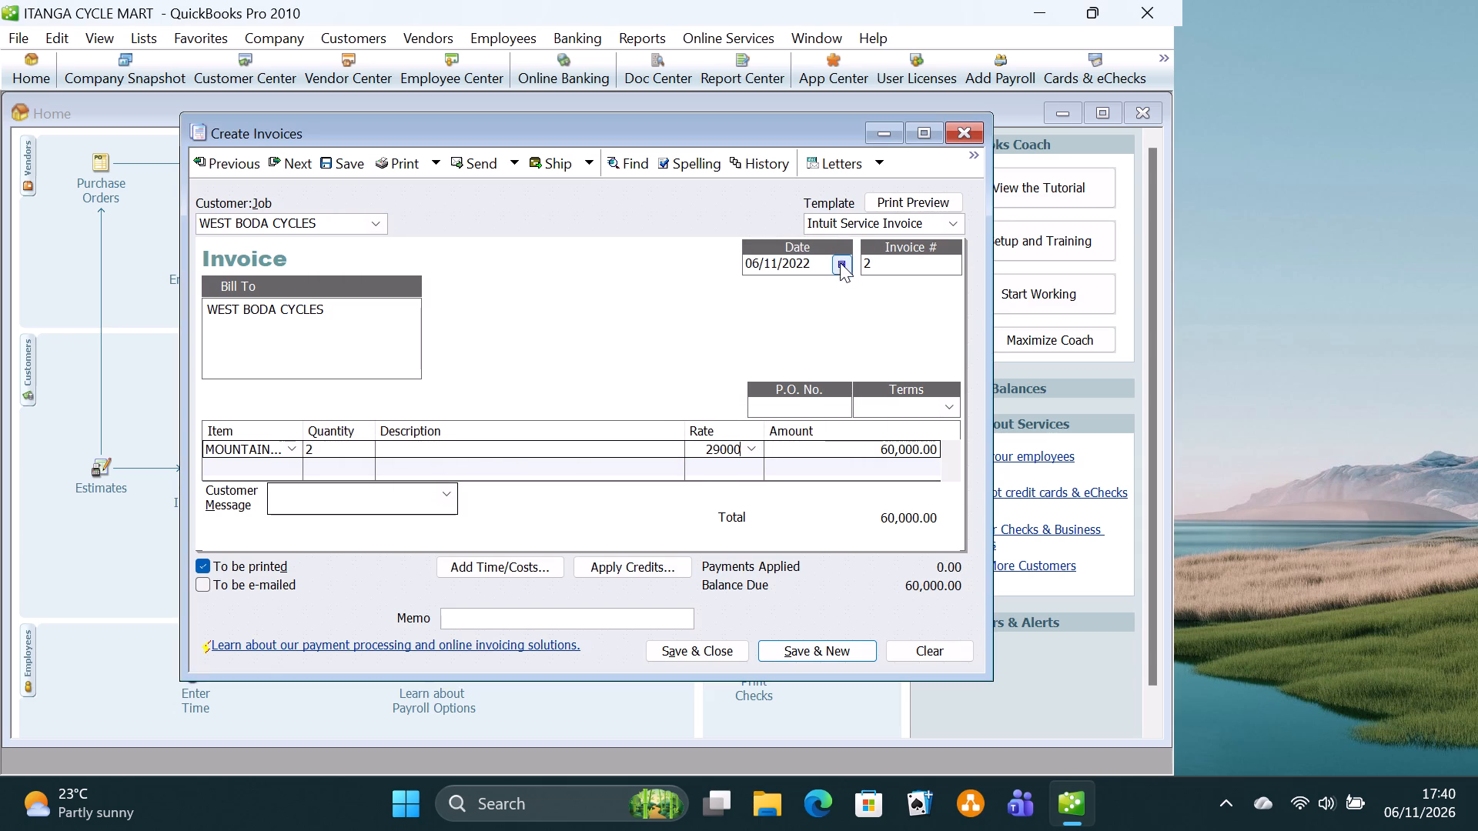
Date the WEST BODA CYCLES invoice 22/11/2022 and save it, continuing to a new blank invoice without the Payment Interview.
left_click(838, 272)
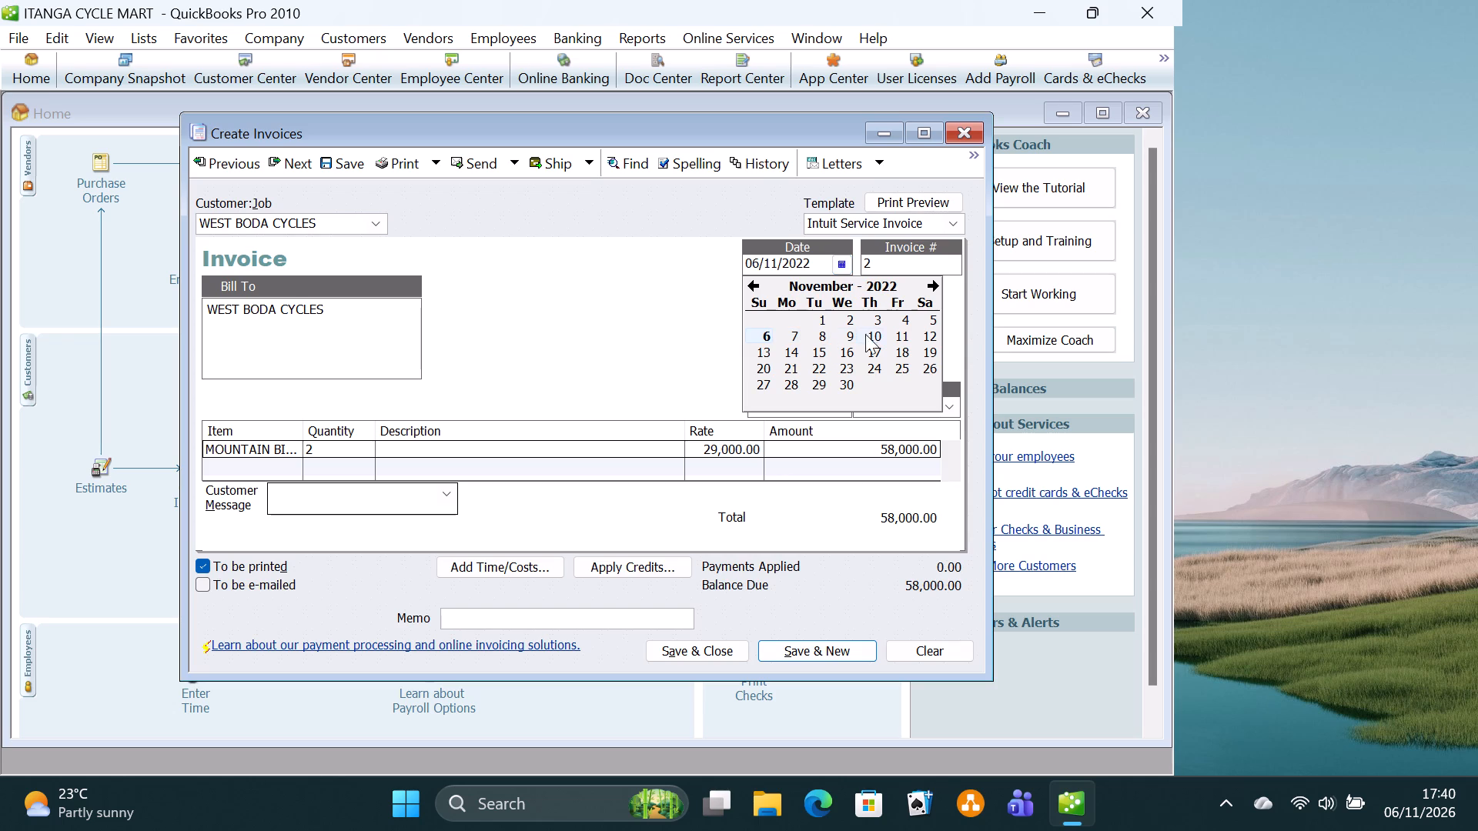
left_click(818, 365)
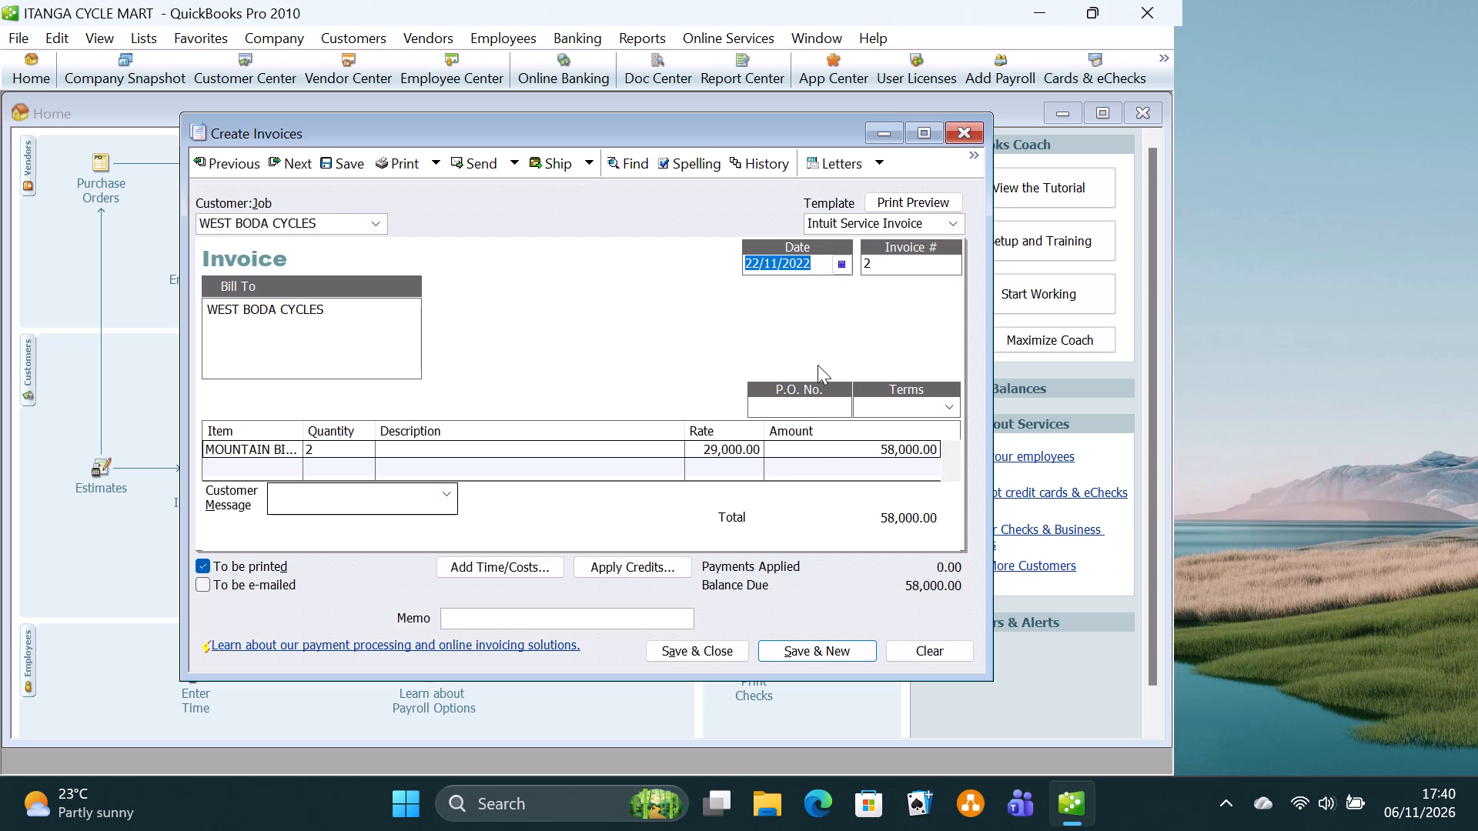
left_click(796, 657)
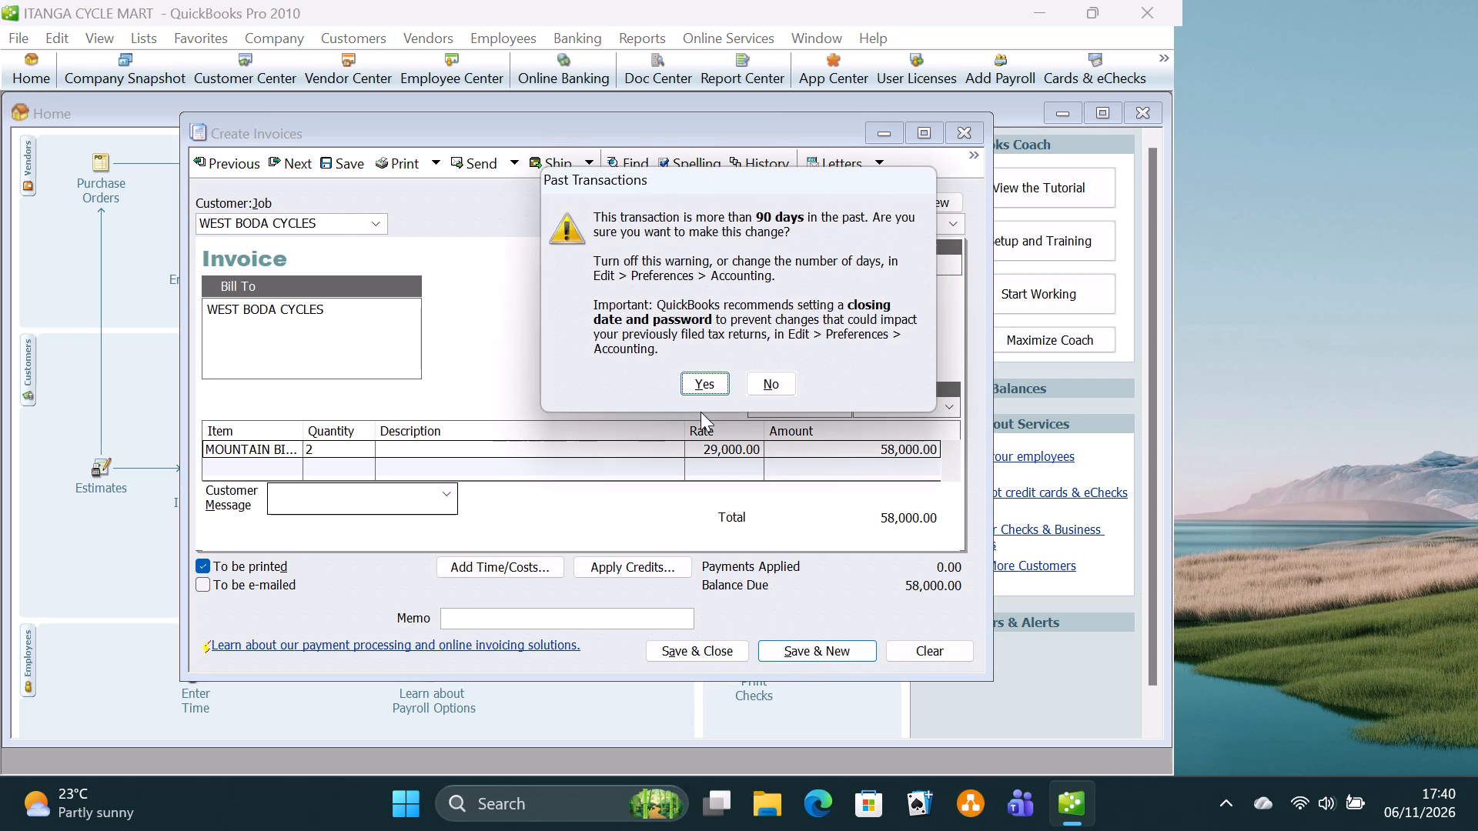
left_click(714, 385)
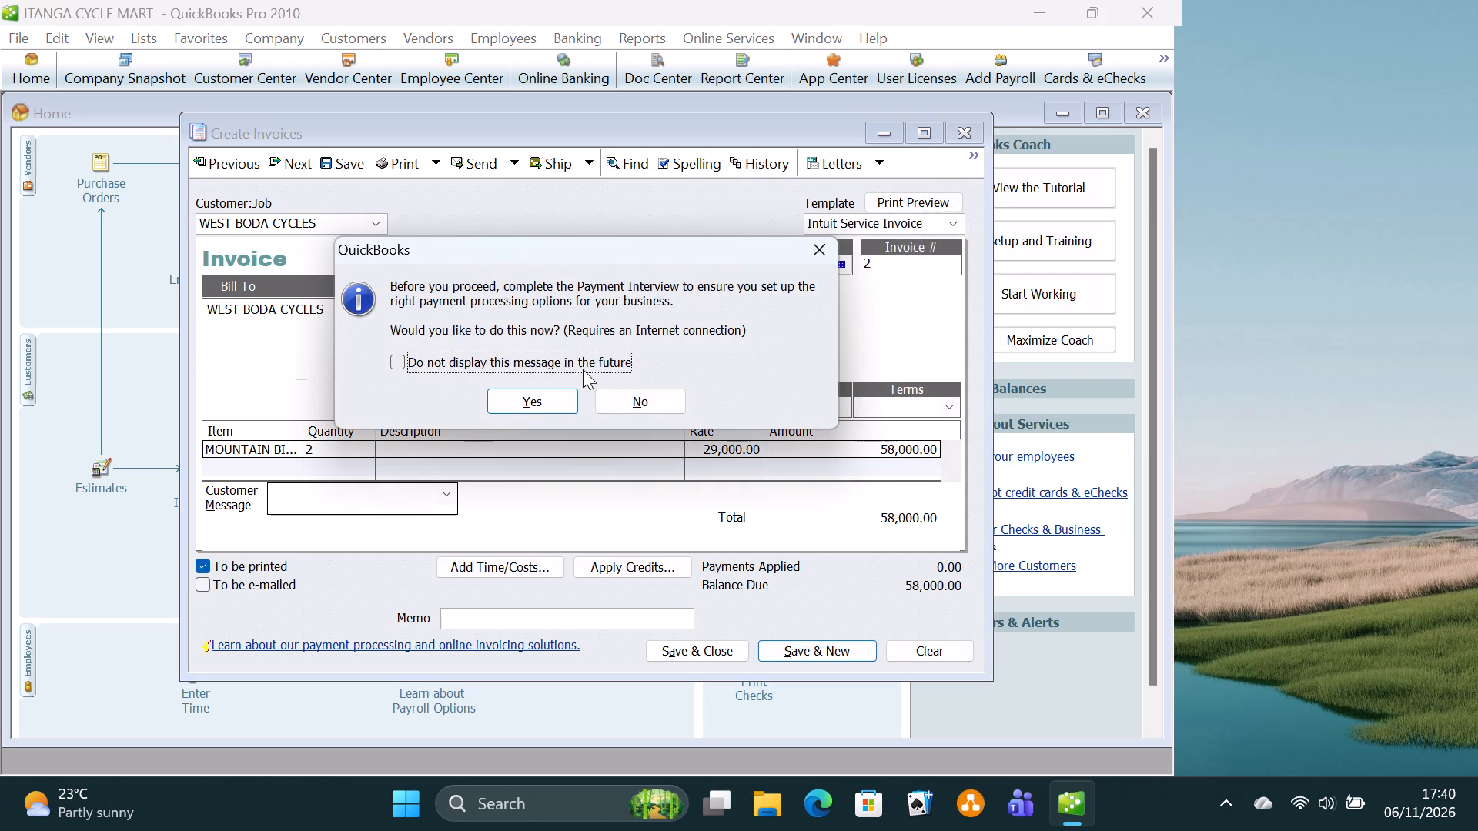
left_click(821, 249)
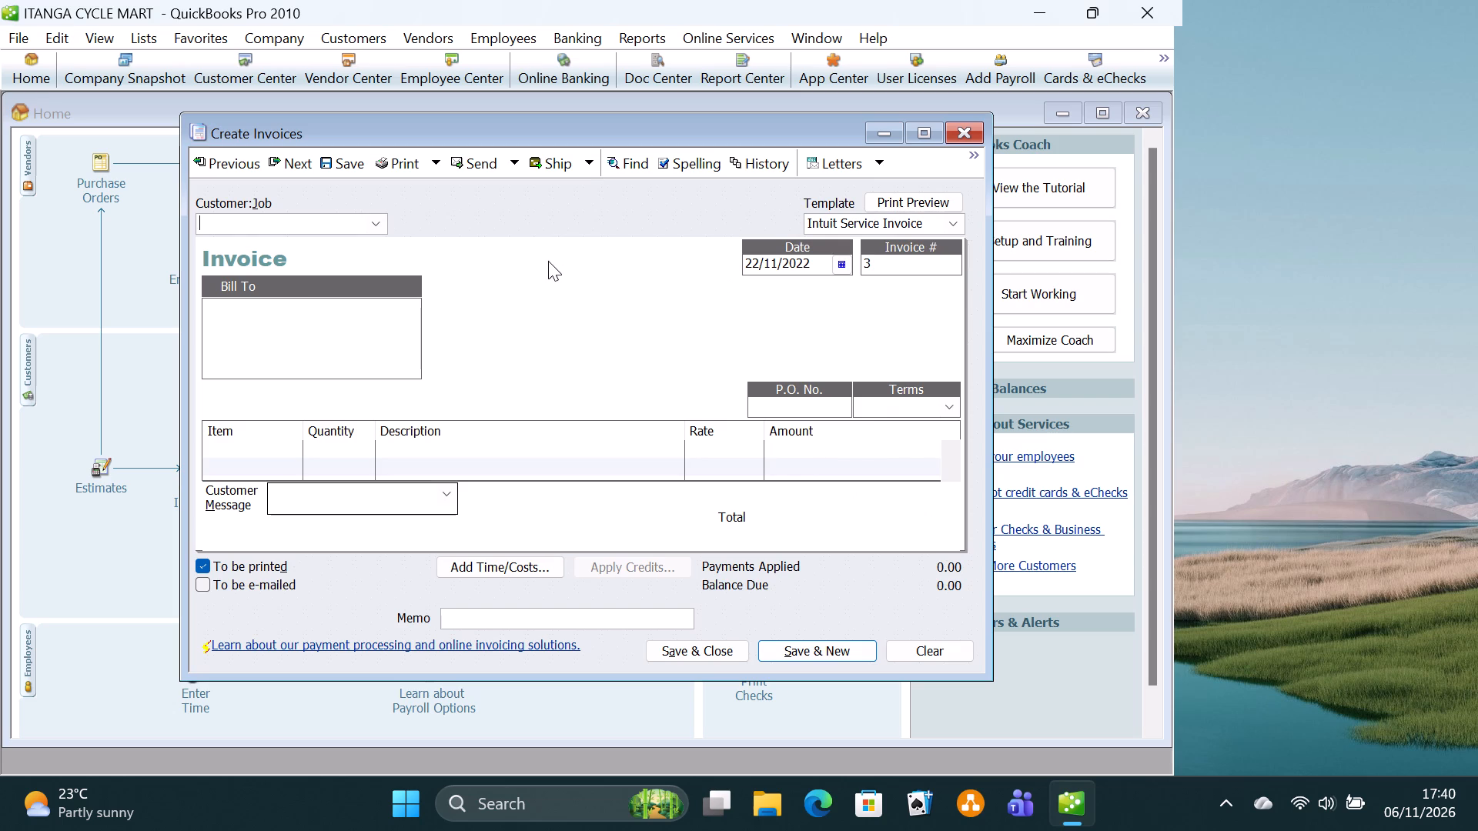
Select SUKUMA MWENDO CYCLES as the invoice customer and date the invoice 26/11/2022.
left_click(380, 225)
left_click(314, 270)
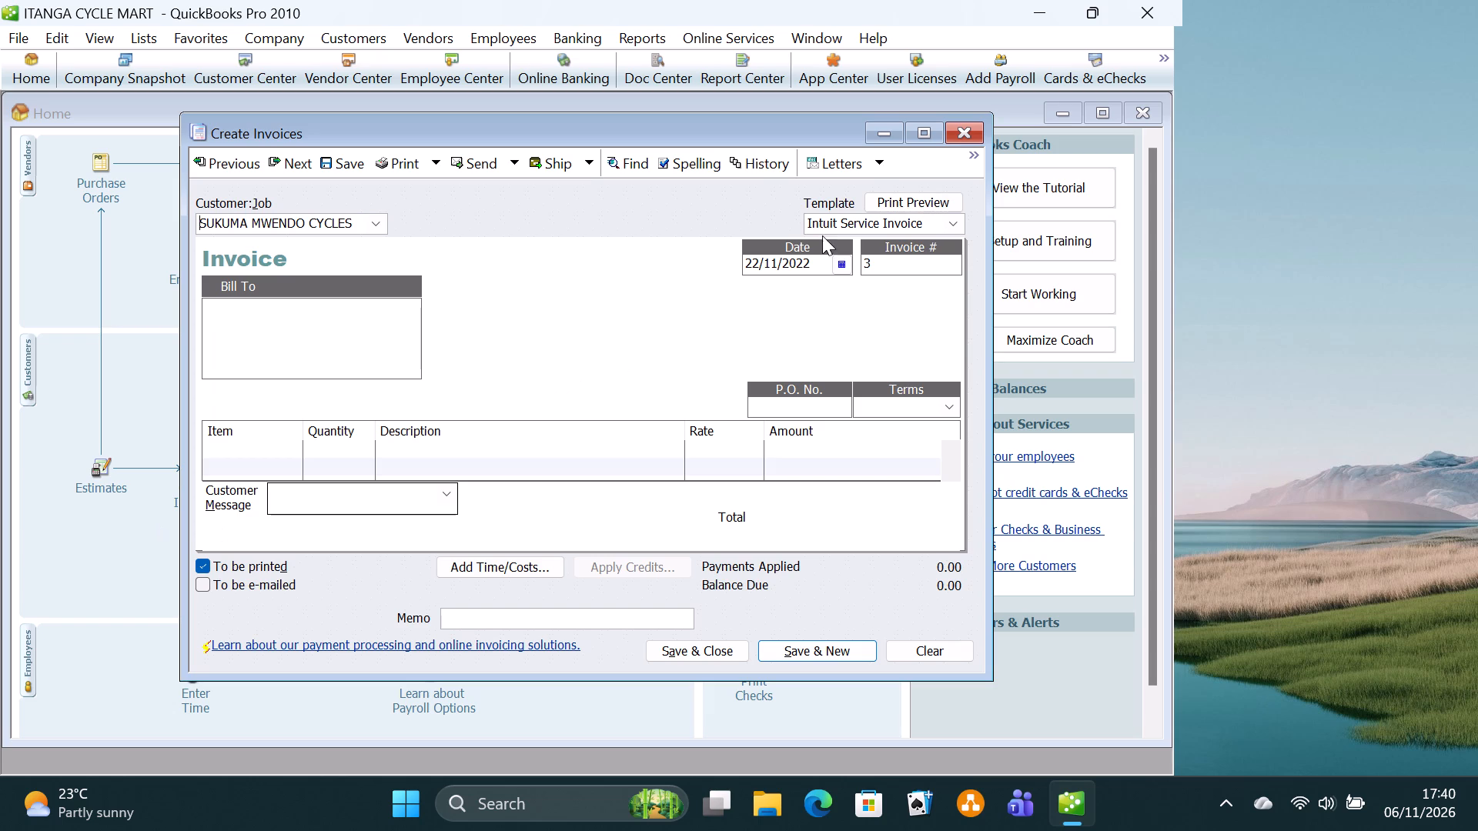
left_click(847, 265)
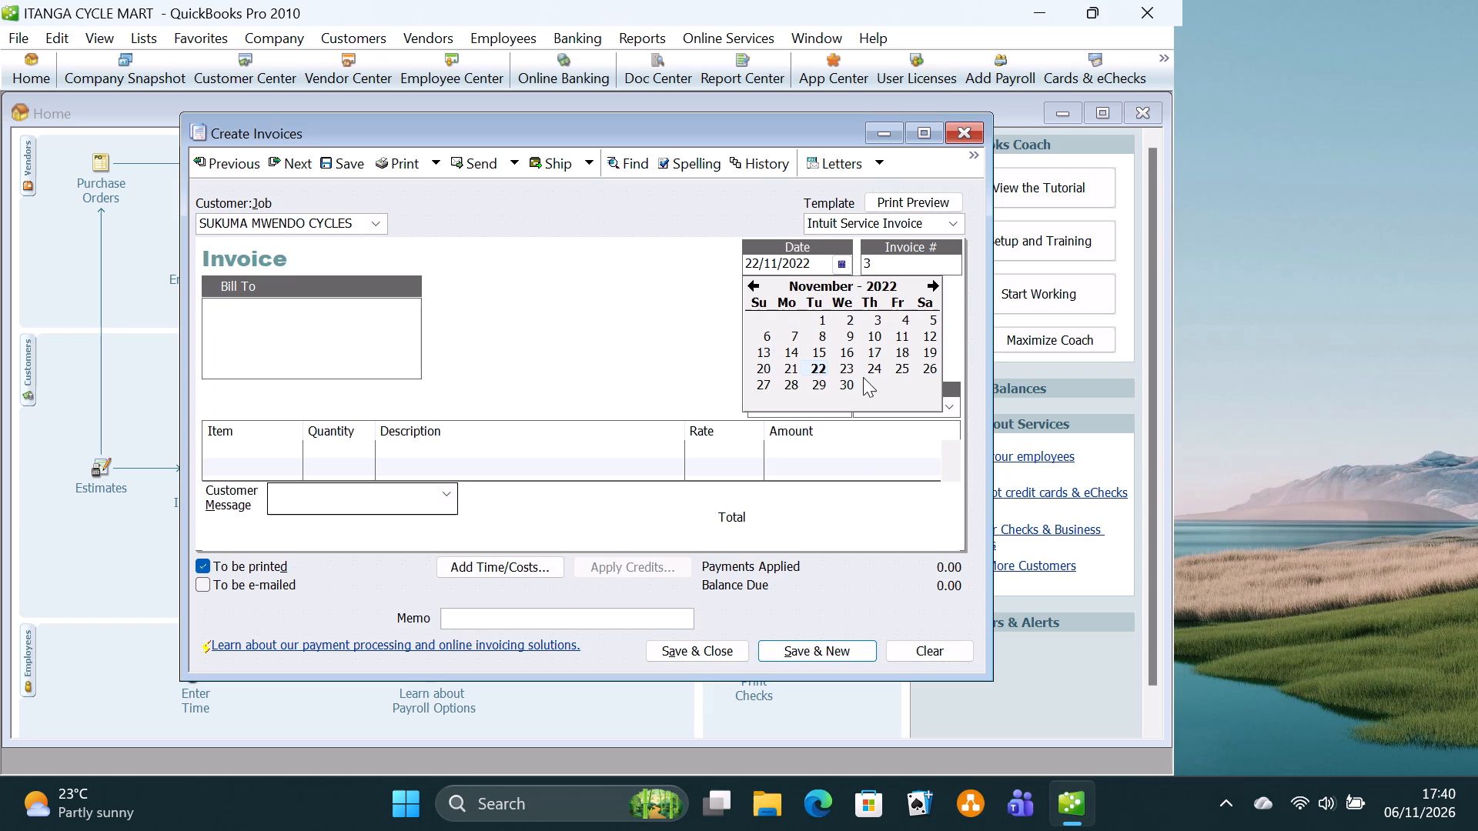
left_click(929, 369)
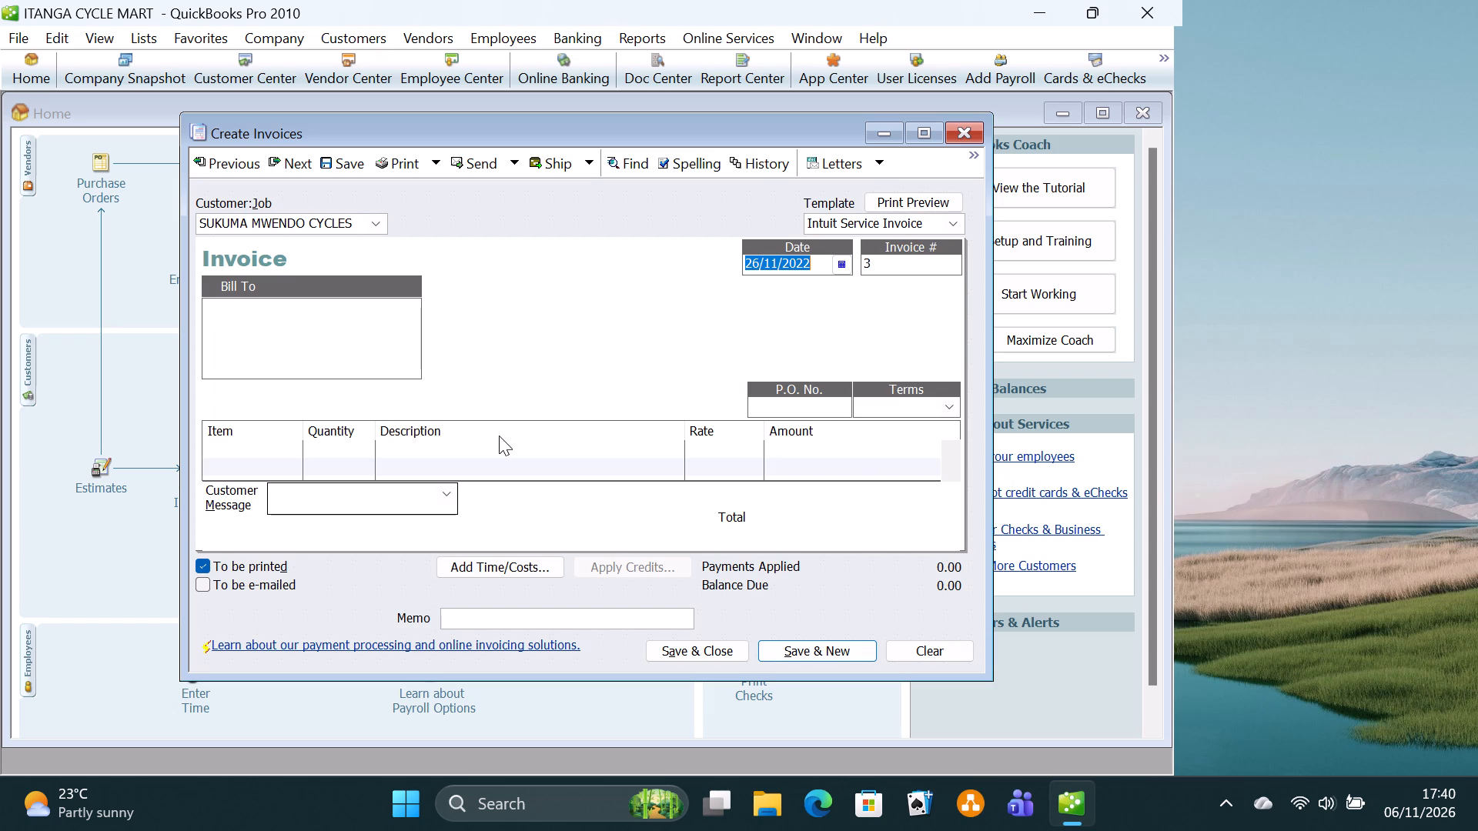
Add an invoice line for ORDINARY BICYCLES TIRES with quantity 40 and a rate of 230.
left_click(283, 456)
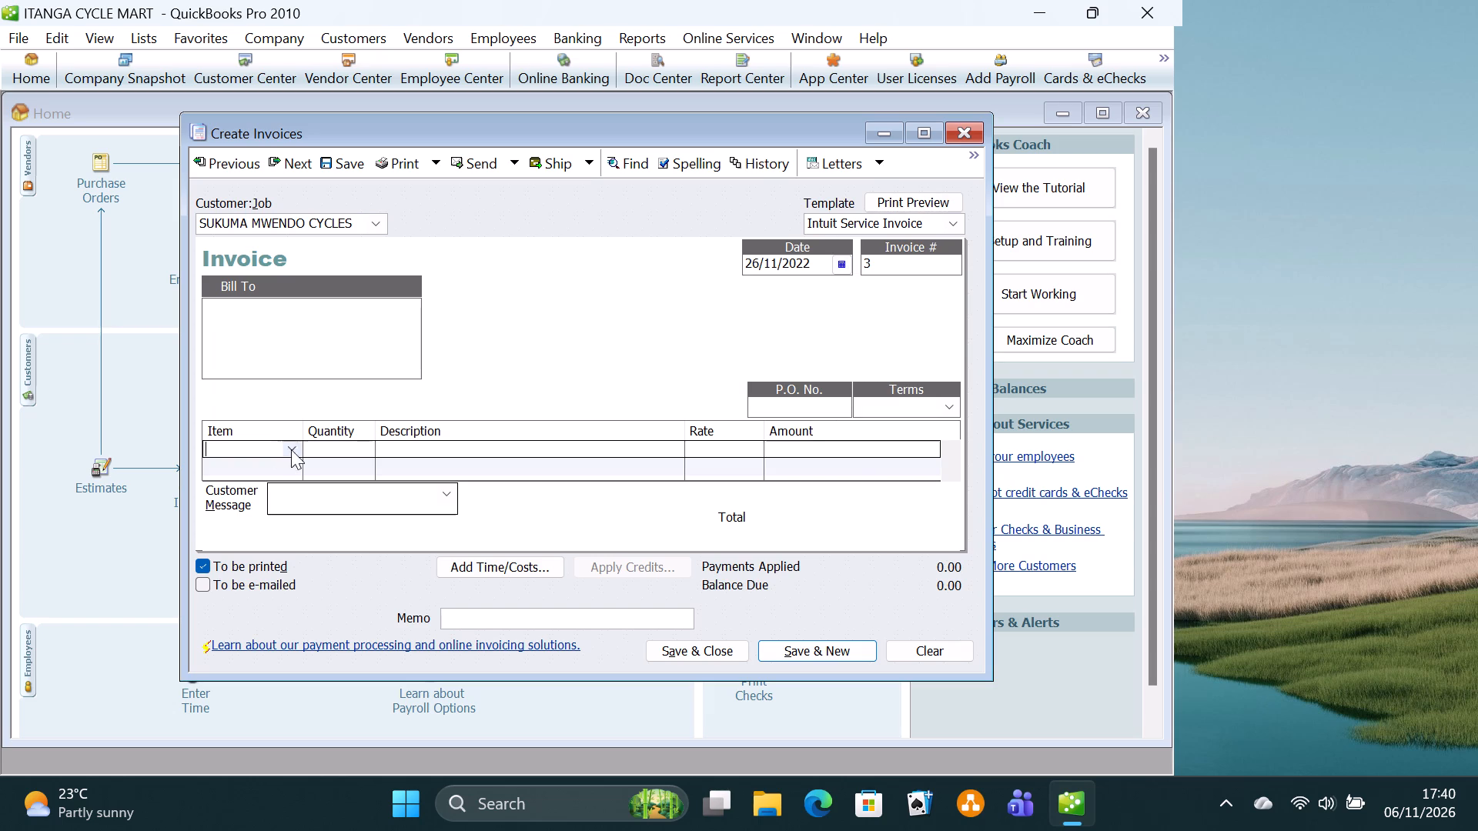
left_click(290, 448)
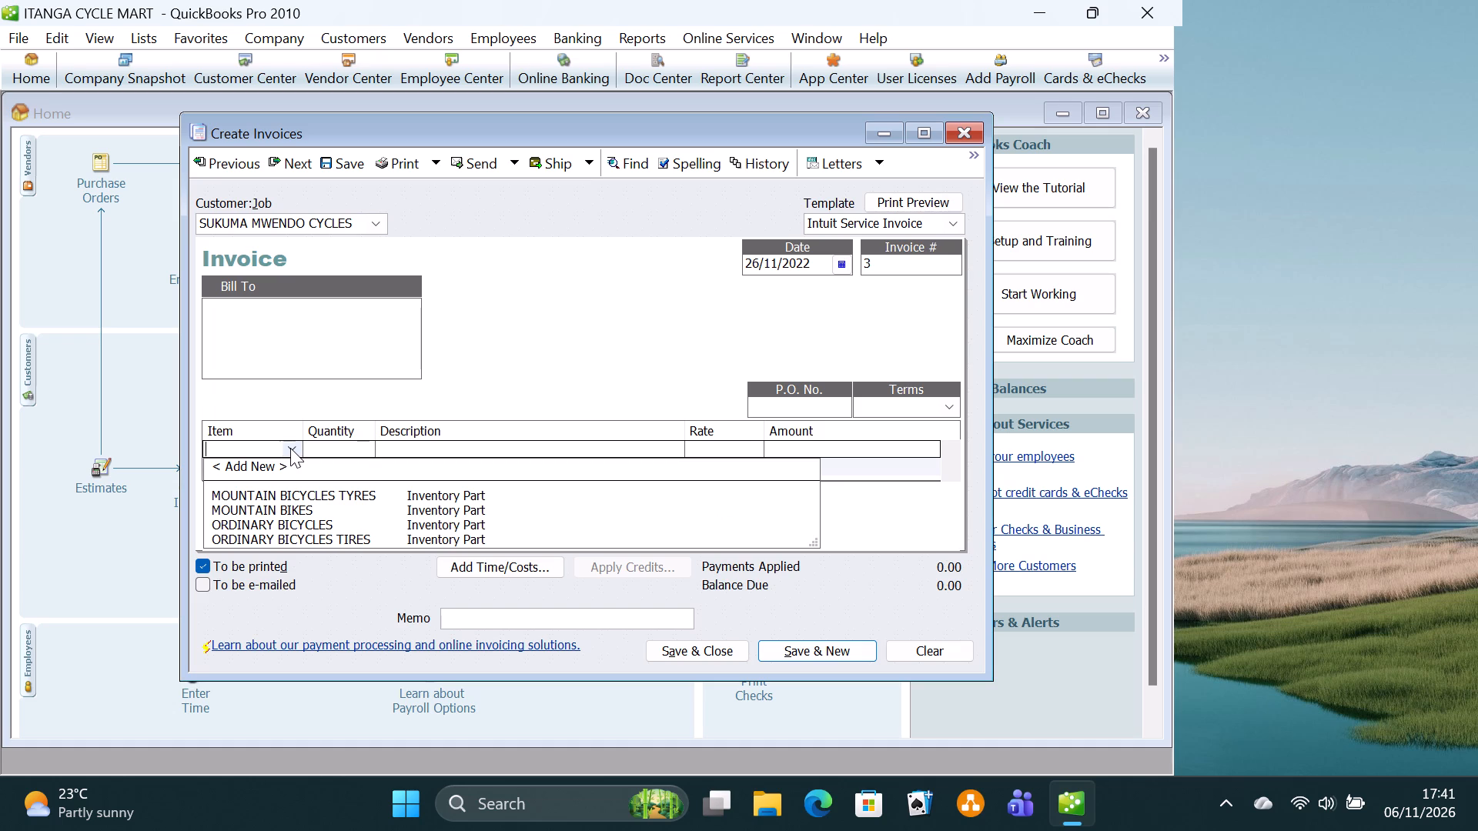
left_click(280, 538)
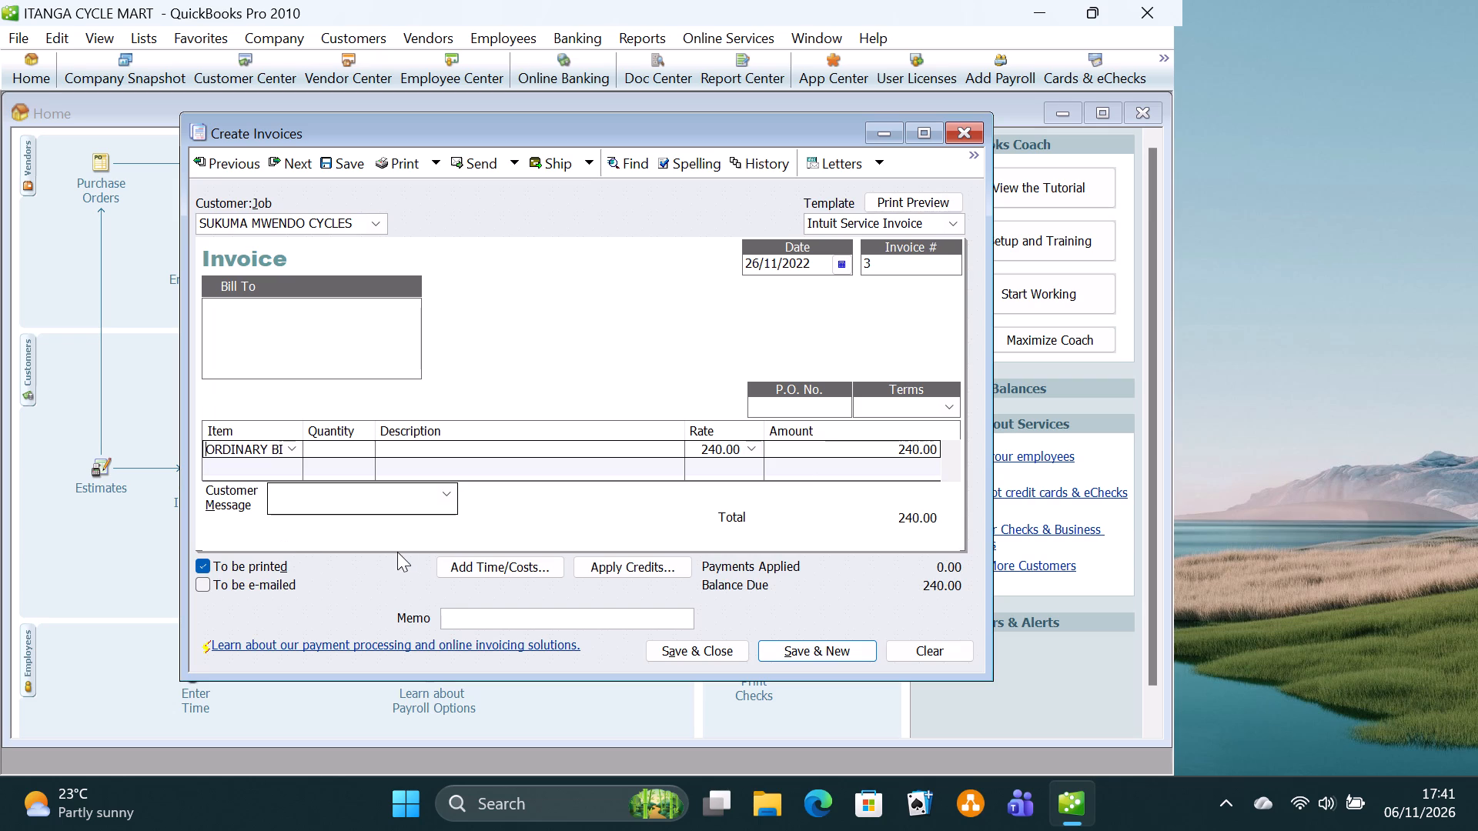
left_click(714, 450)
key("3")
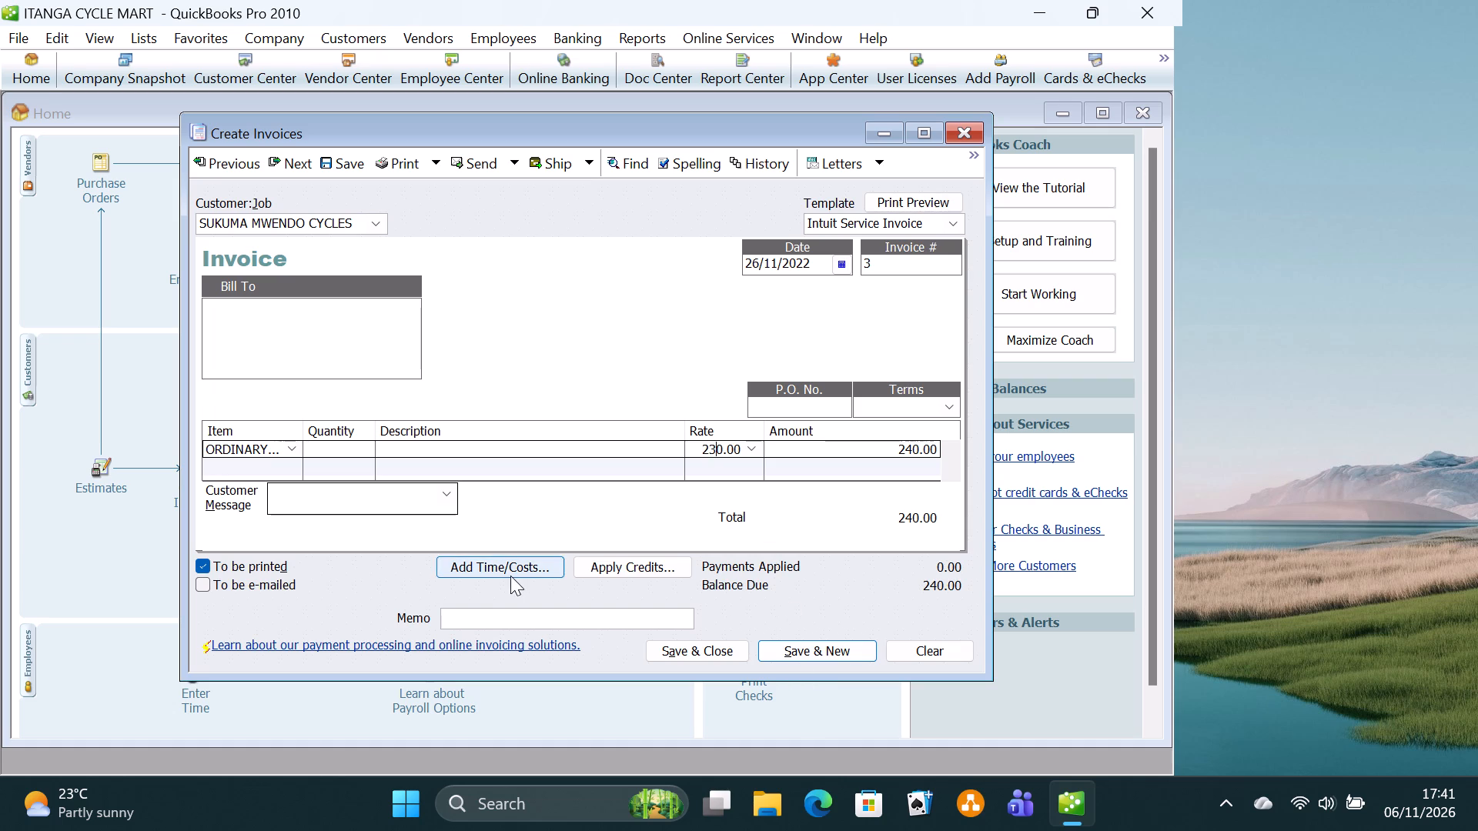
left_click(359, 445)
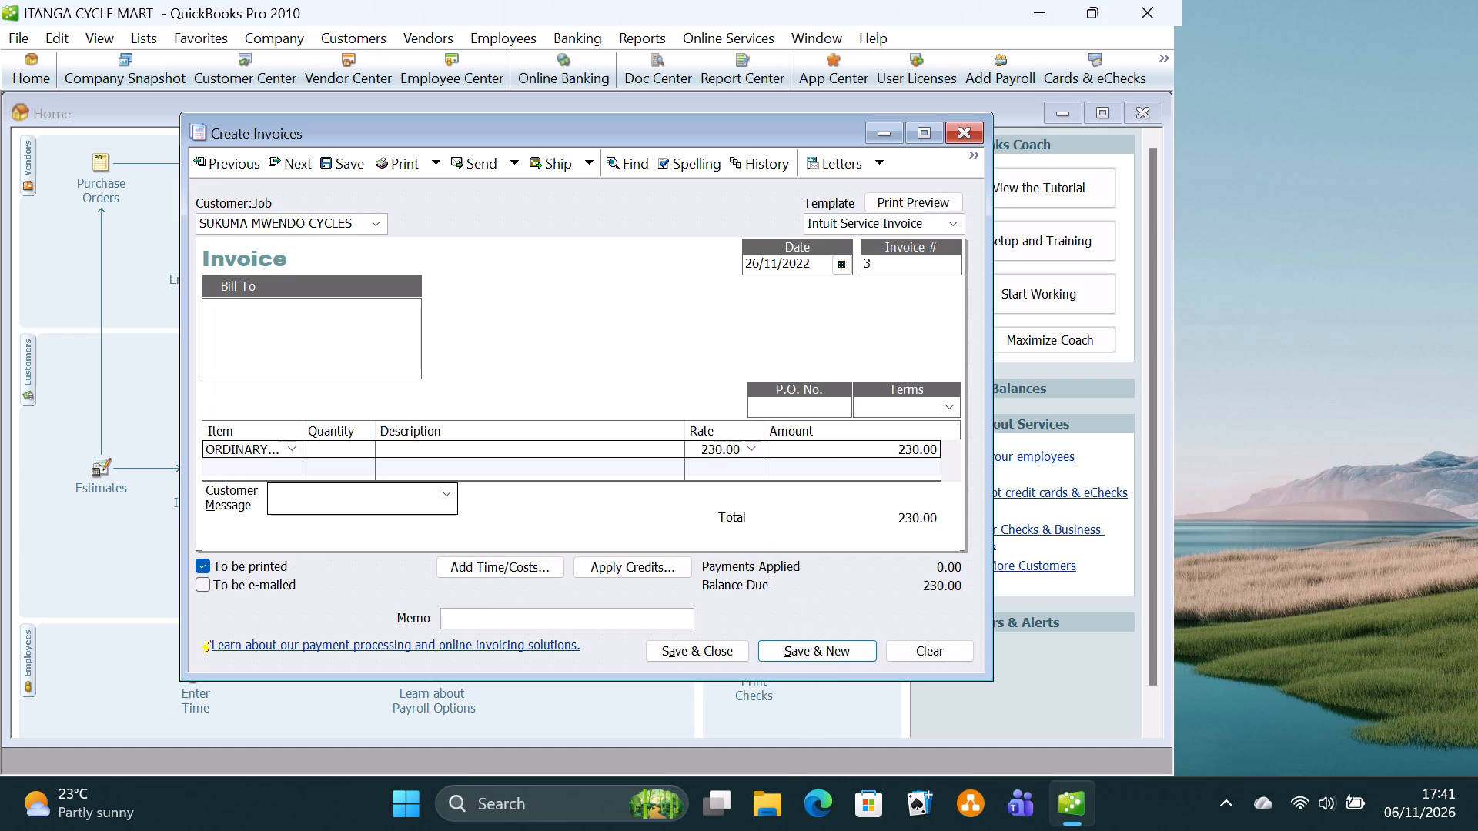
type("40")
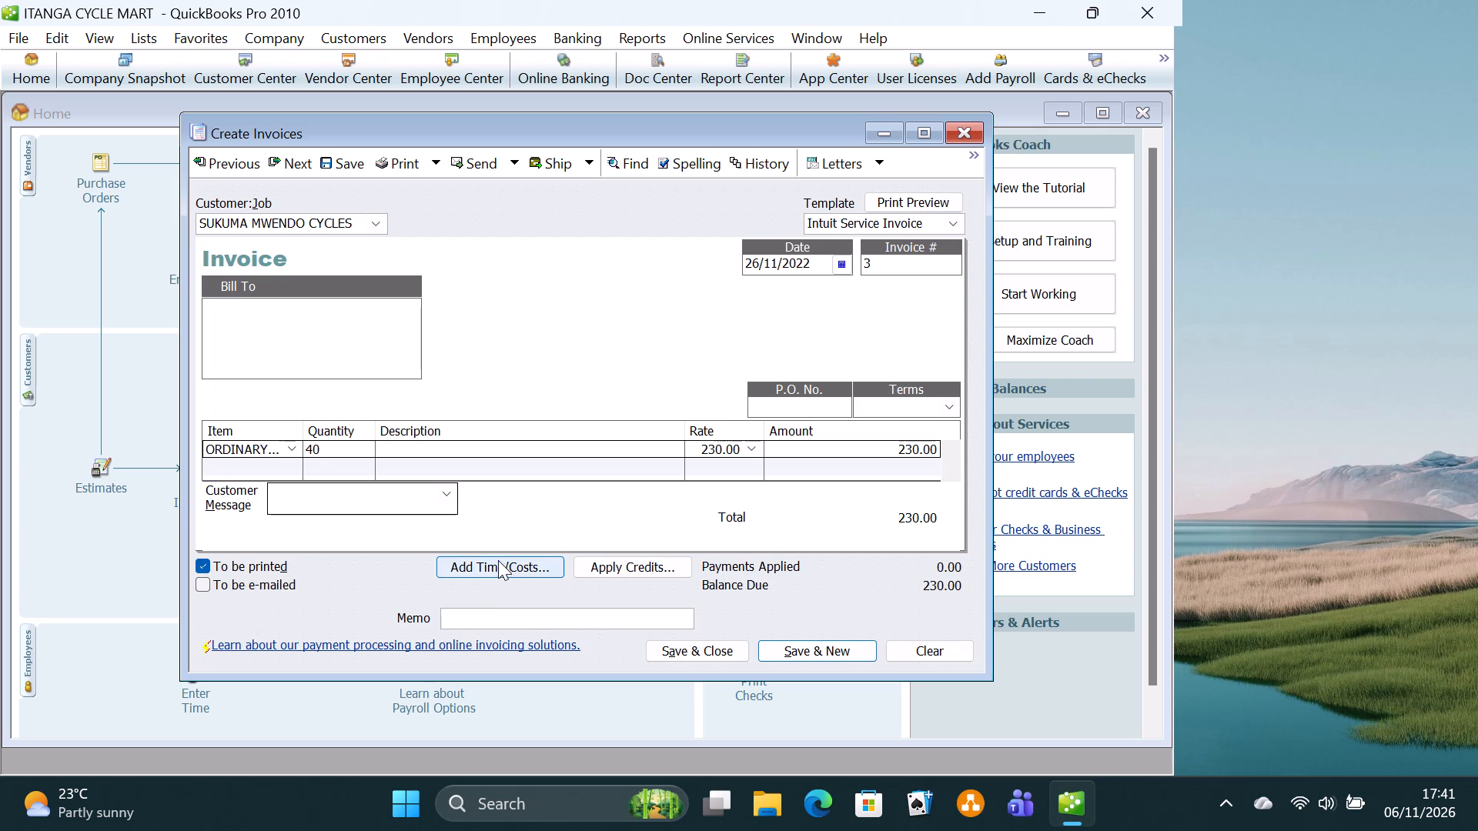
Save and close the SUKUMA MWENDO CYCLES invoice, accepting the past date and dismissing the Payment Interview.
left_click(704, 649)
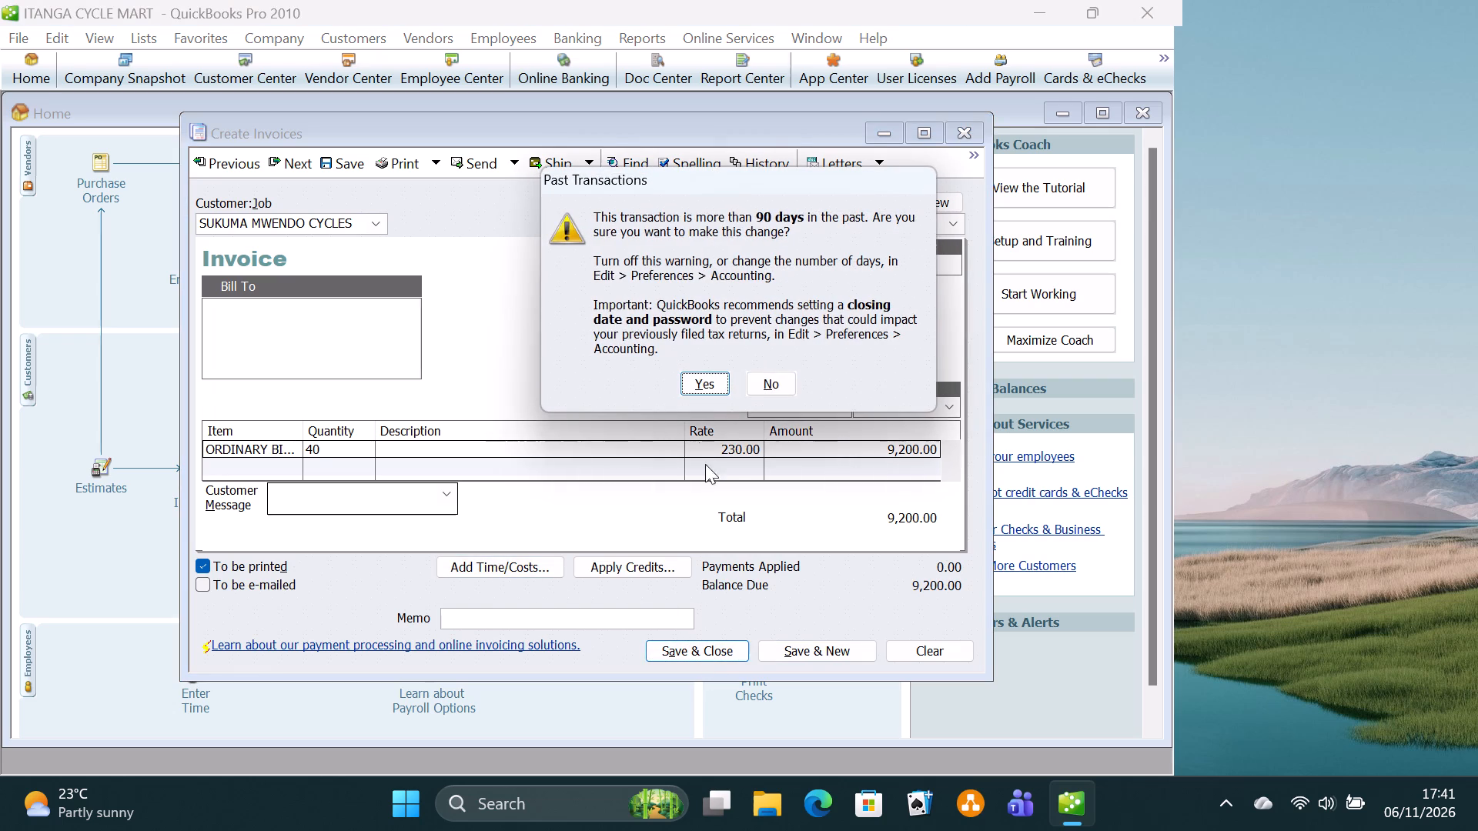
left_click(710, 382)
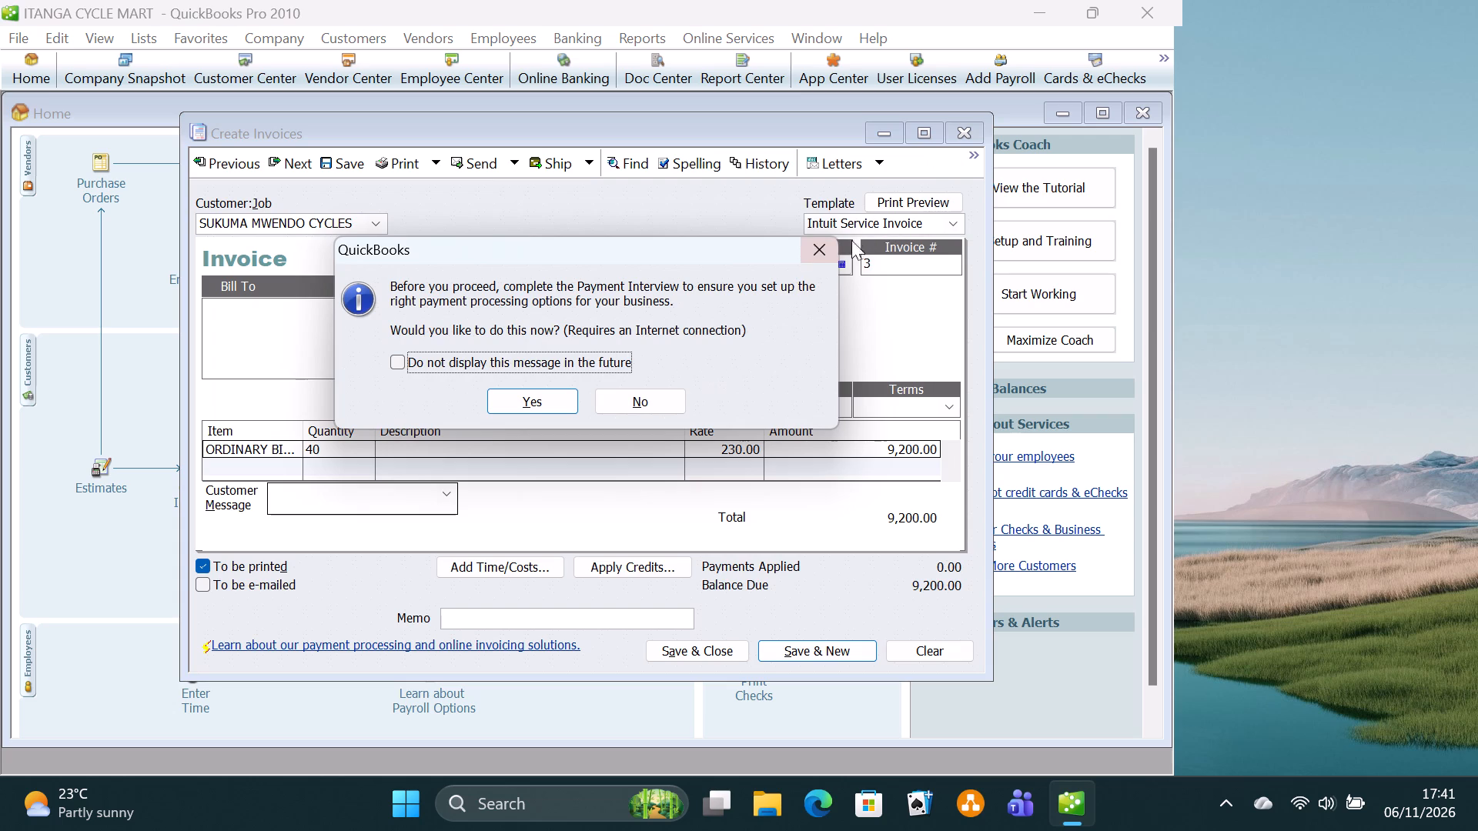
left_click_drag(818, 252, 974, 105)
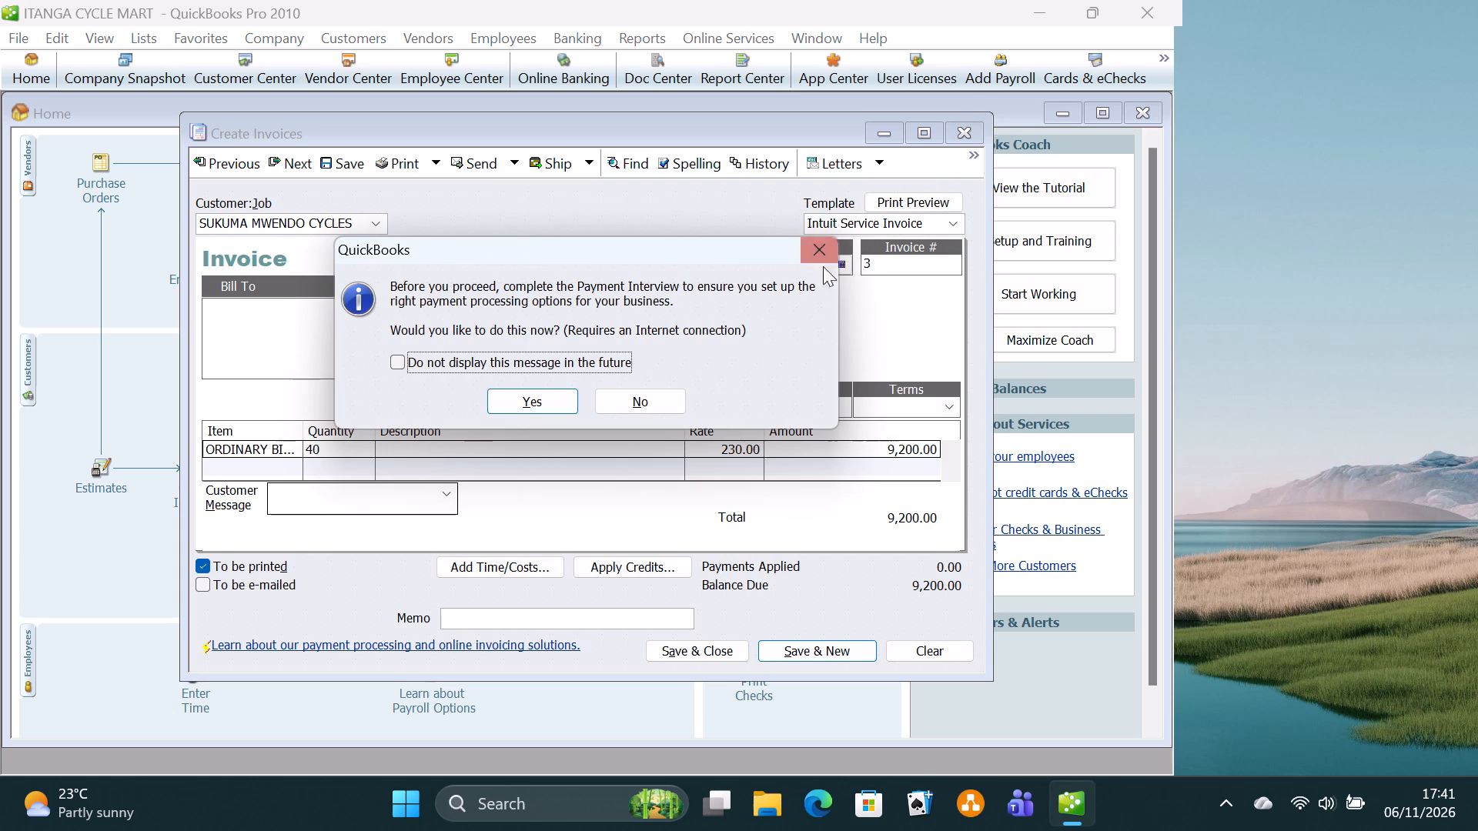
left_click(821, 257)
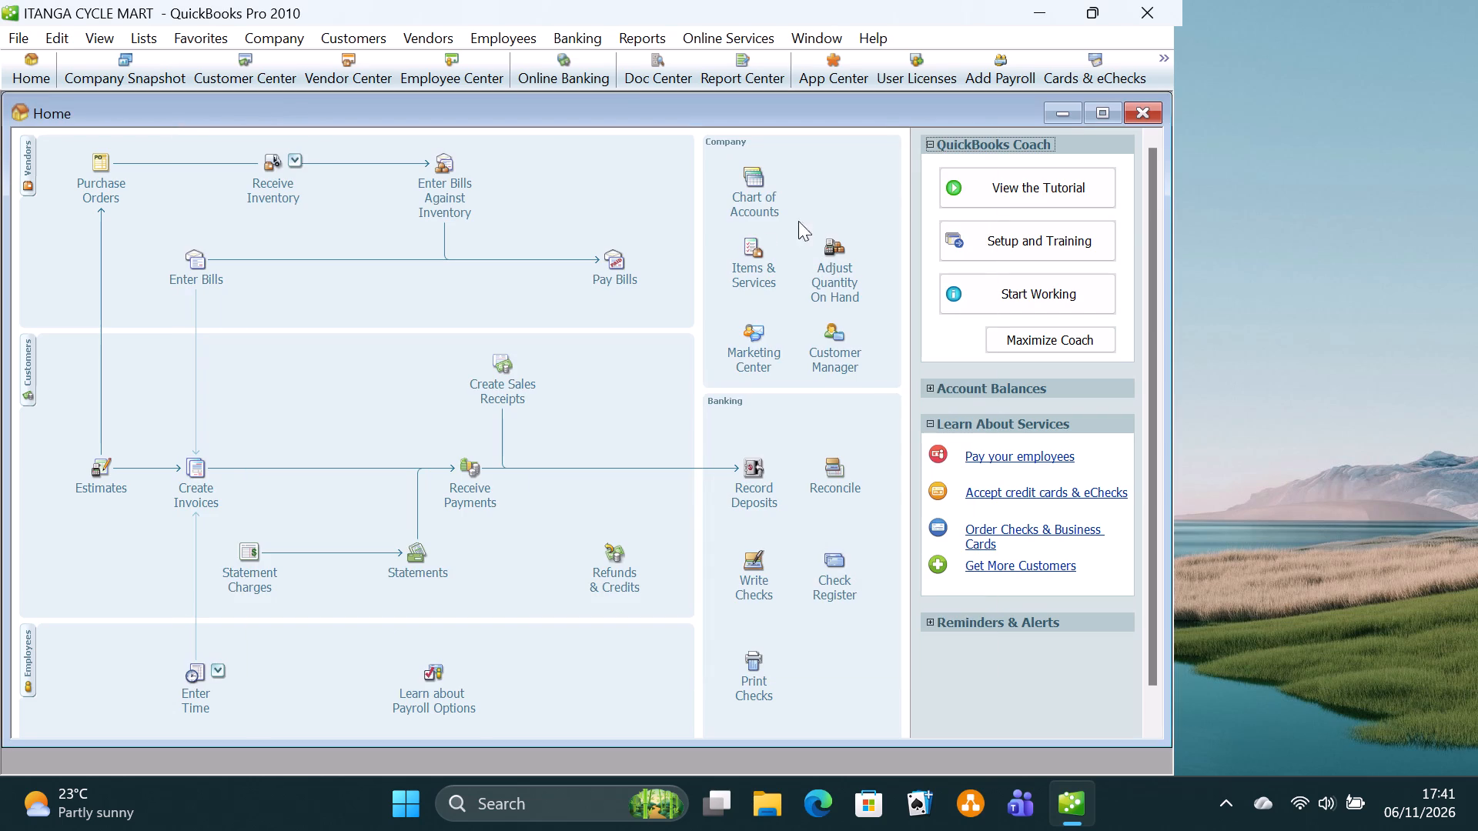
Start receiving inventory with a bill and select WEIWEI CYCLE MANUFACTURERS as the vendor.
left_click(278, 180)
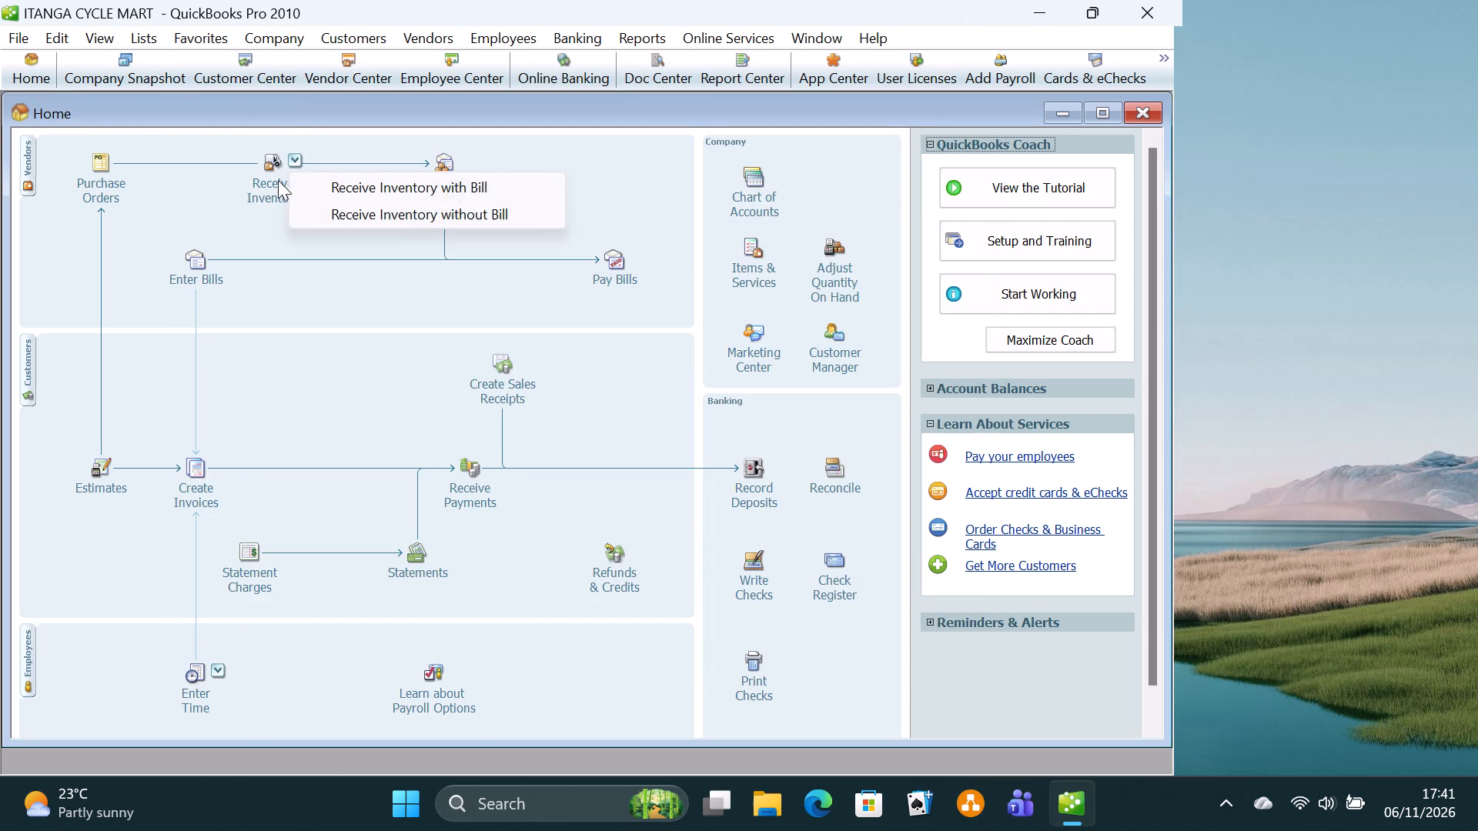
left_click(333, 188)
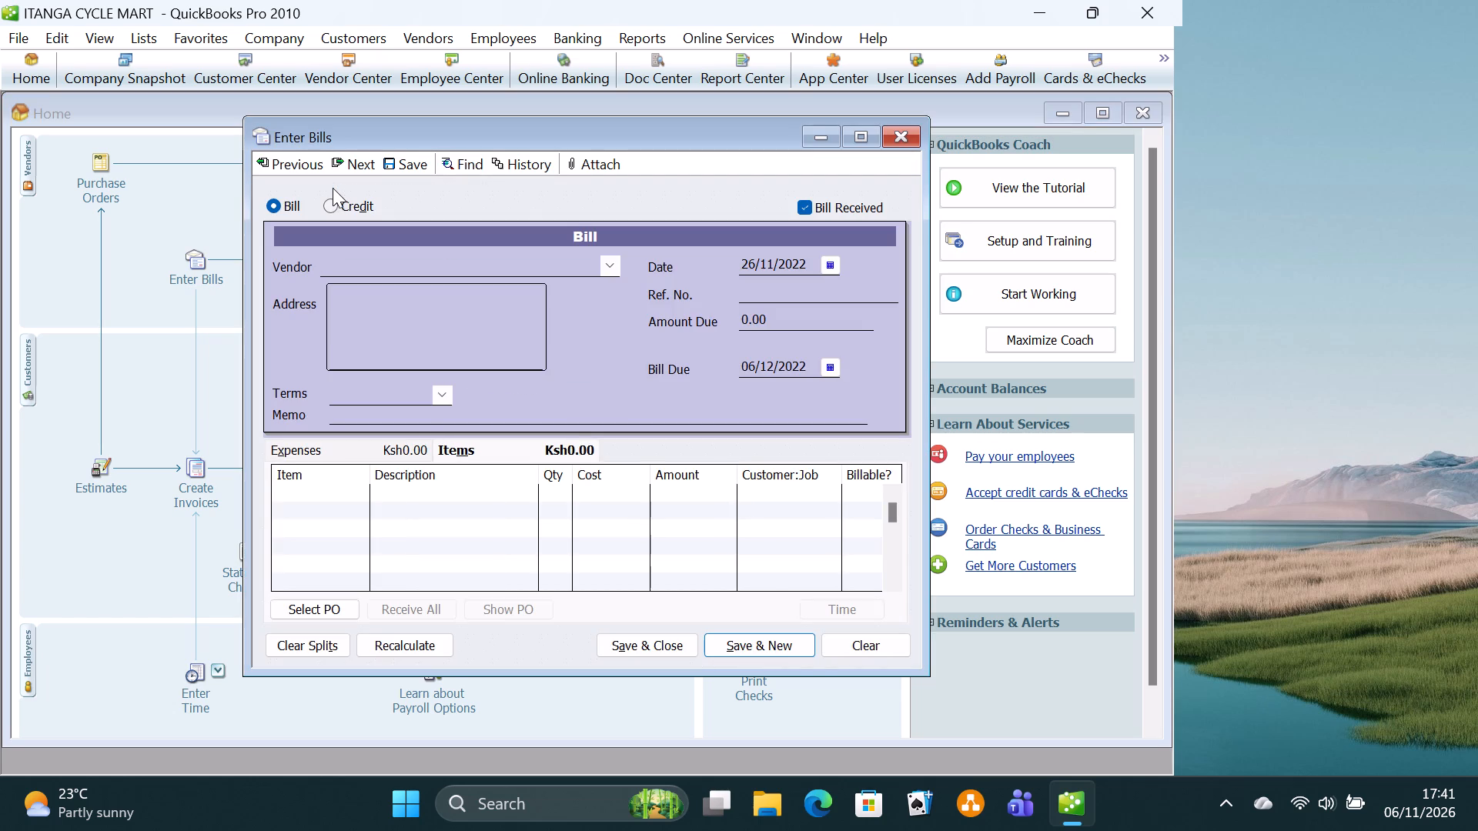
left_click(615, 269)
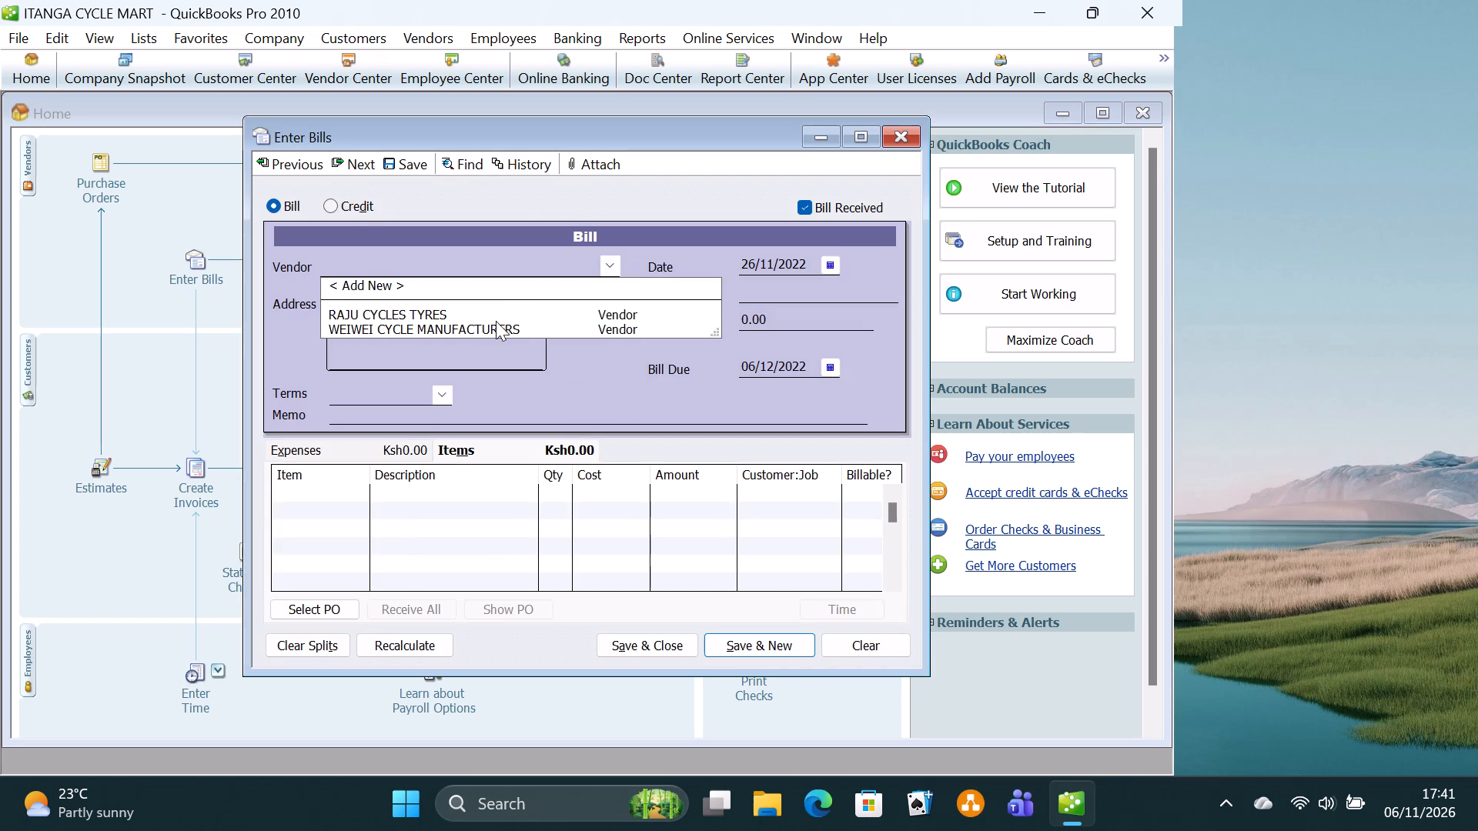
left_click(492, 334)
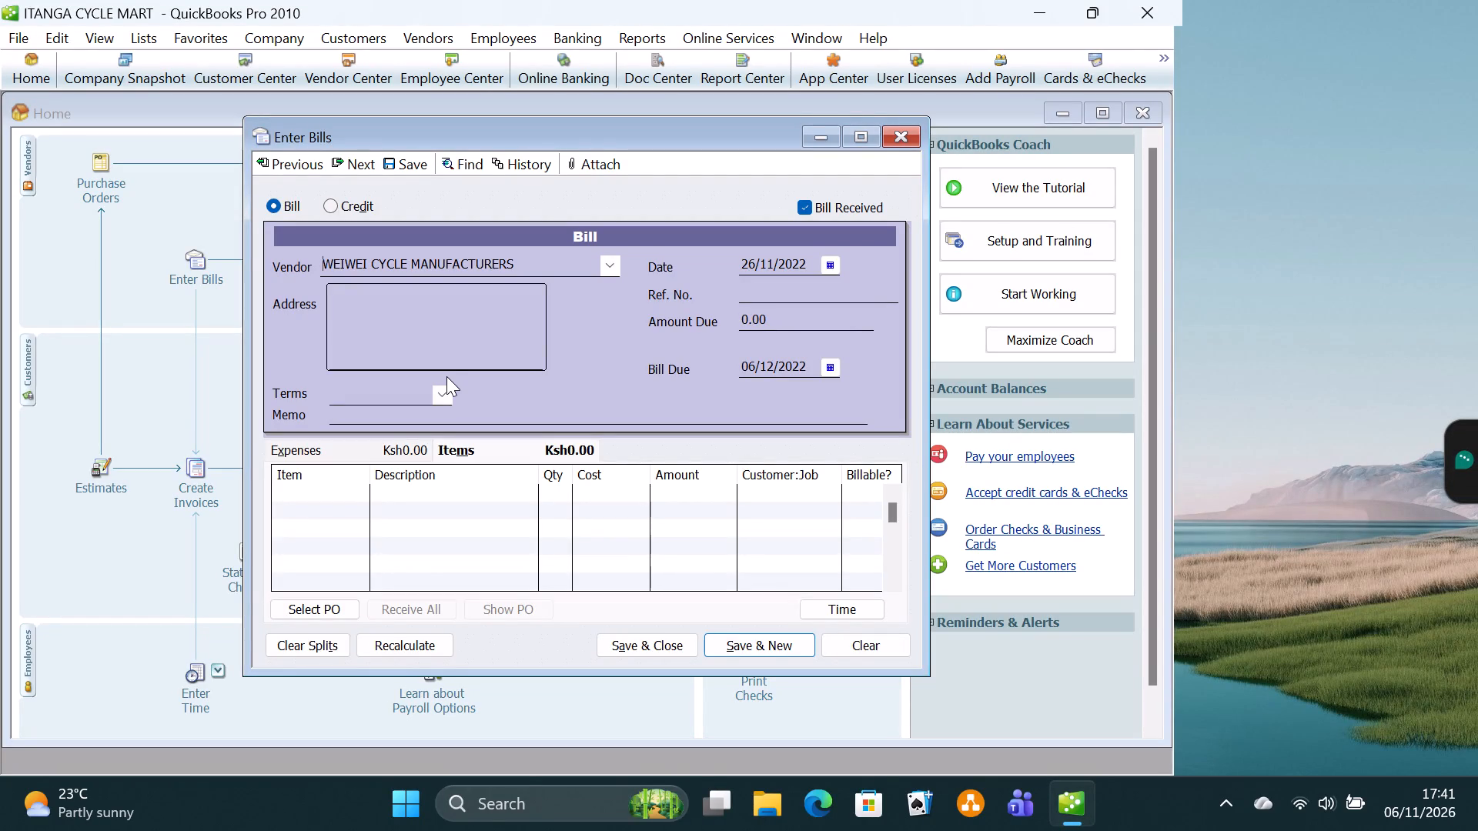
Enter BICYCLES RIM as the bill's first item and start adding it as a new item.
left_click(342, 489)
left_click(342, 489)
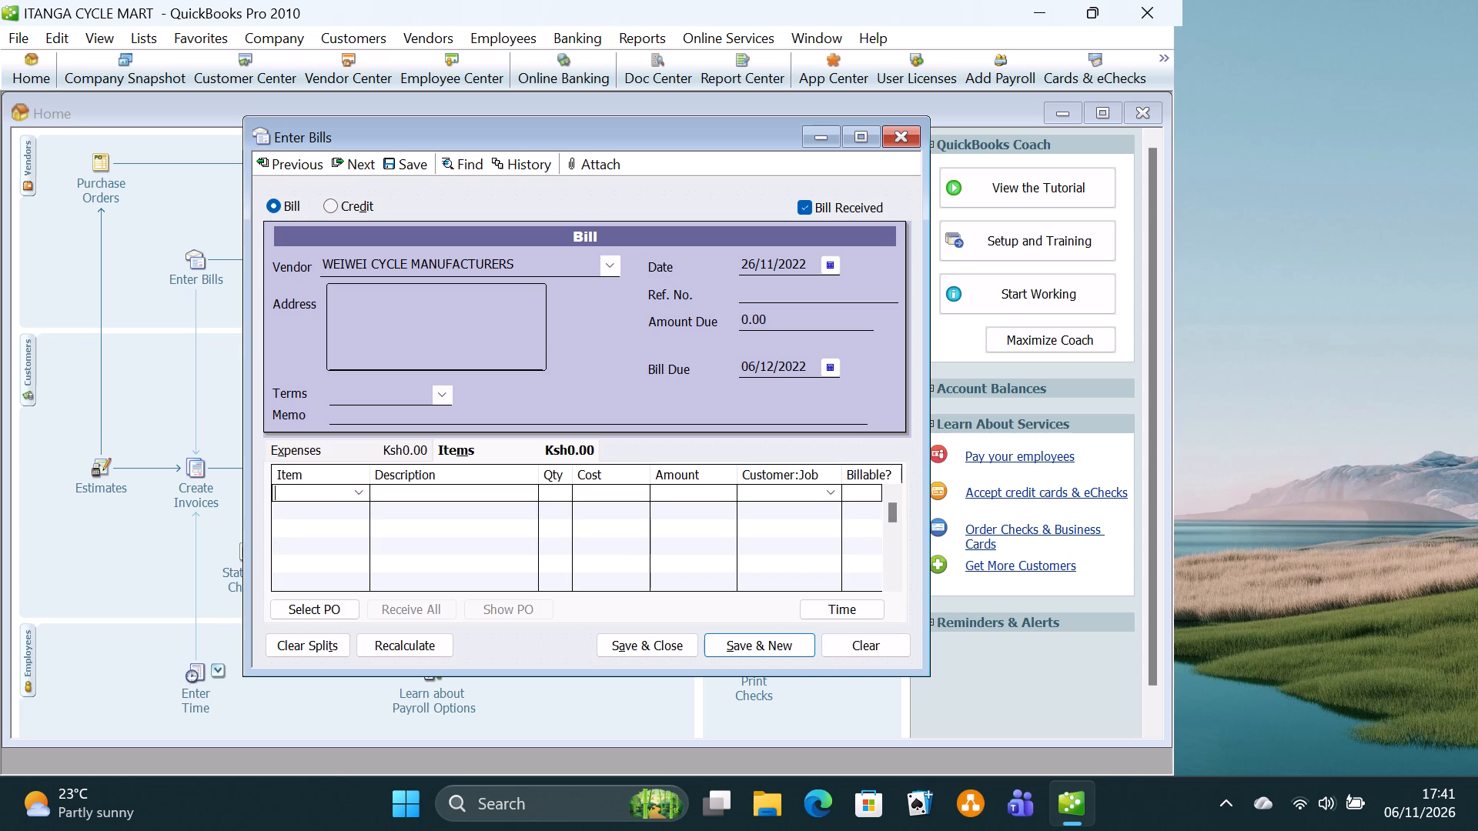
type("BI")
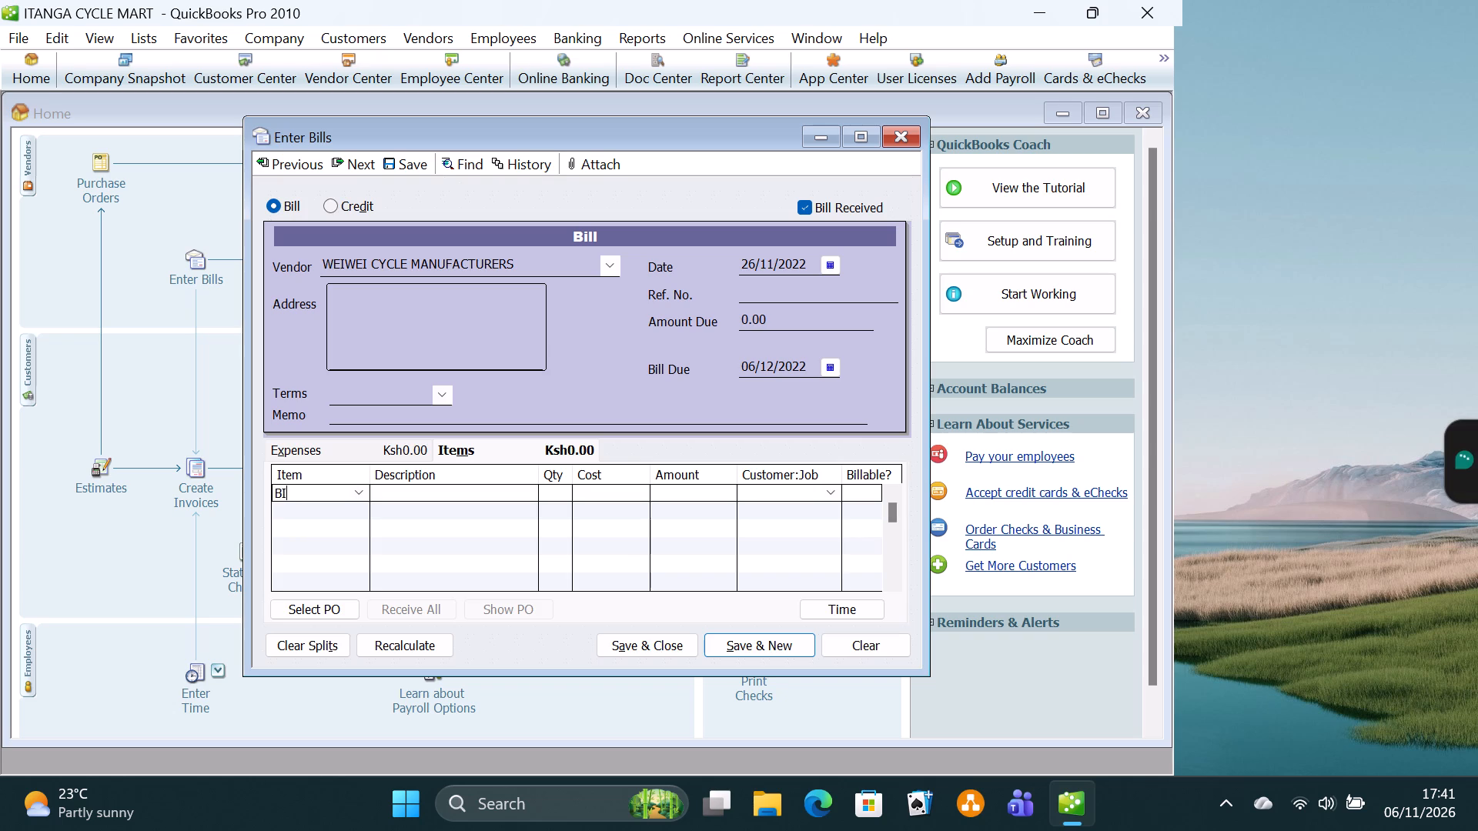
key("y")
key("BackSpace")
type("CYCLES RIM")
left_click(463, 510)
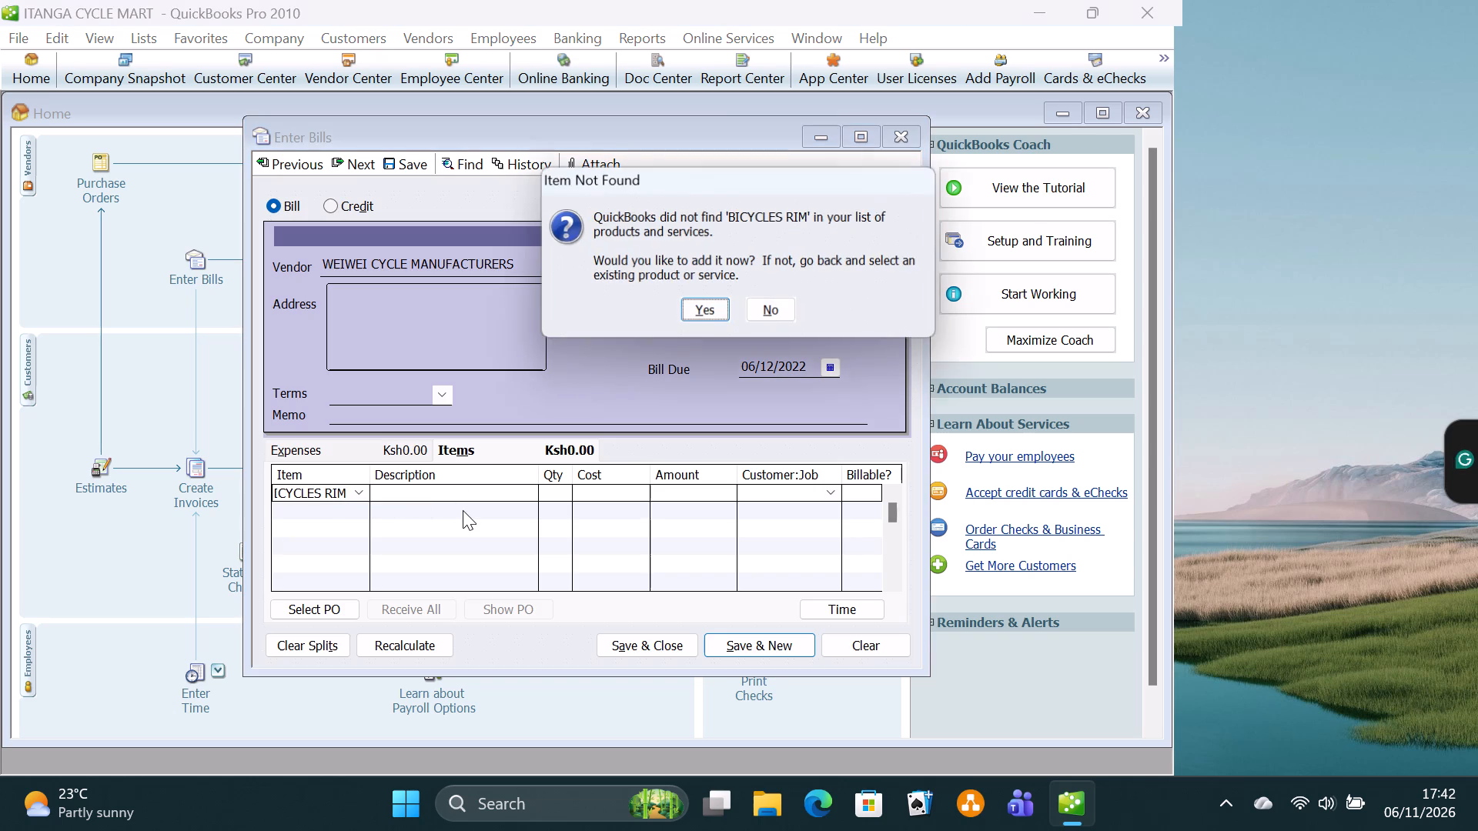
left_click(711, 308)
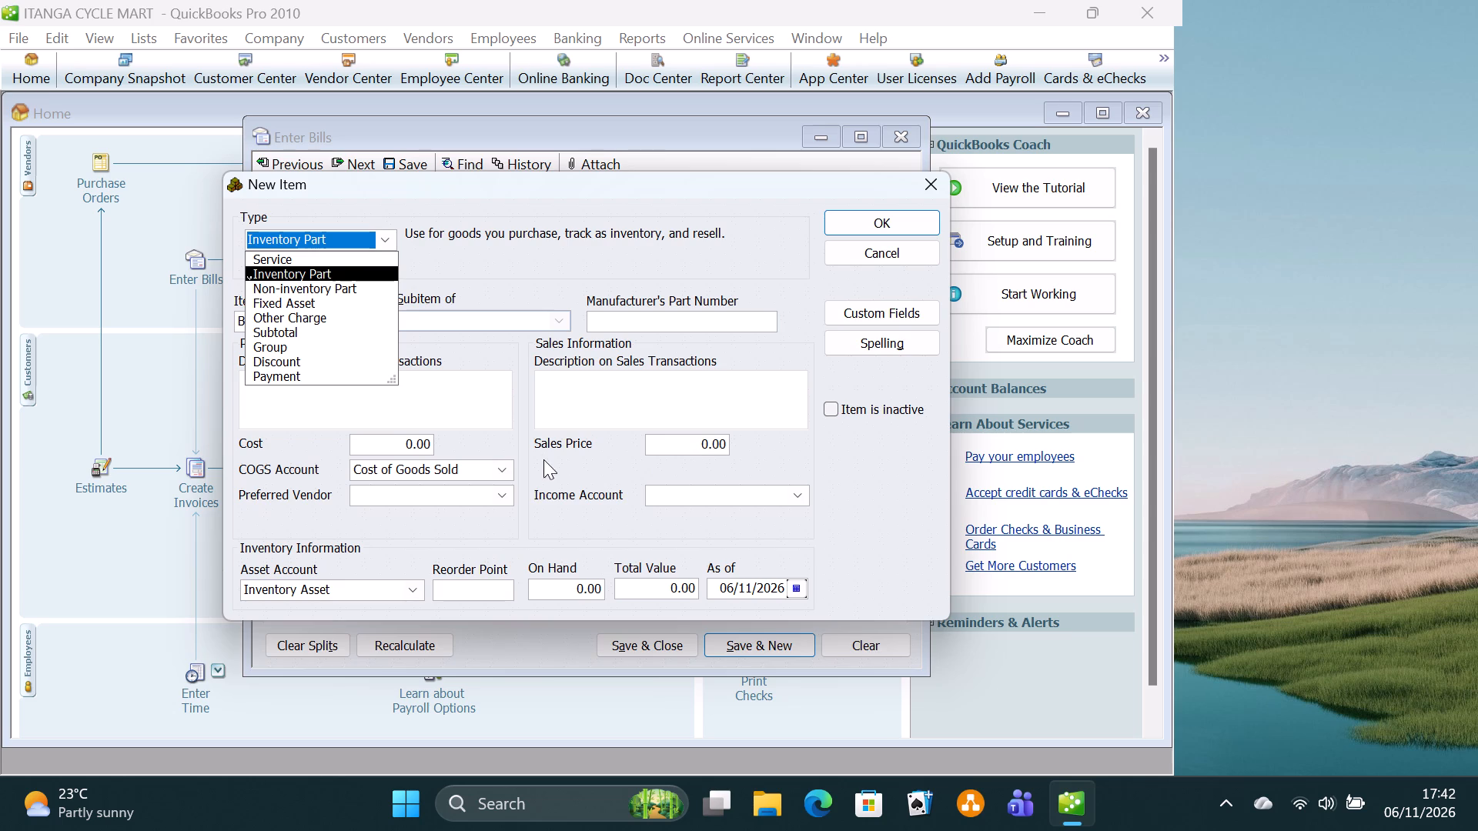
Set the BICYCLES RIM inventory part's on-hand quantity to 75 and its cost to 980.
left_click(566, 587)
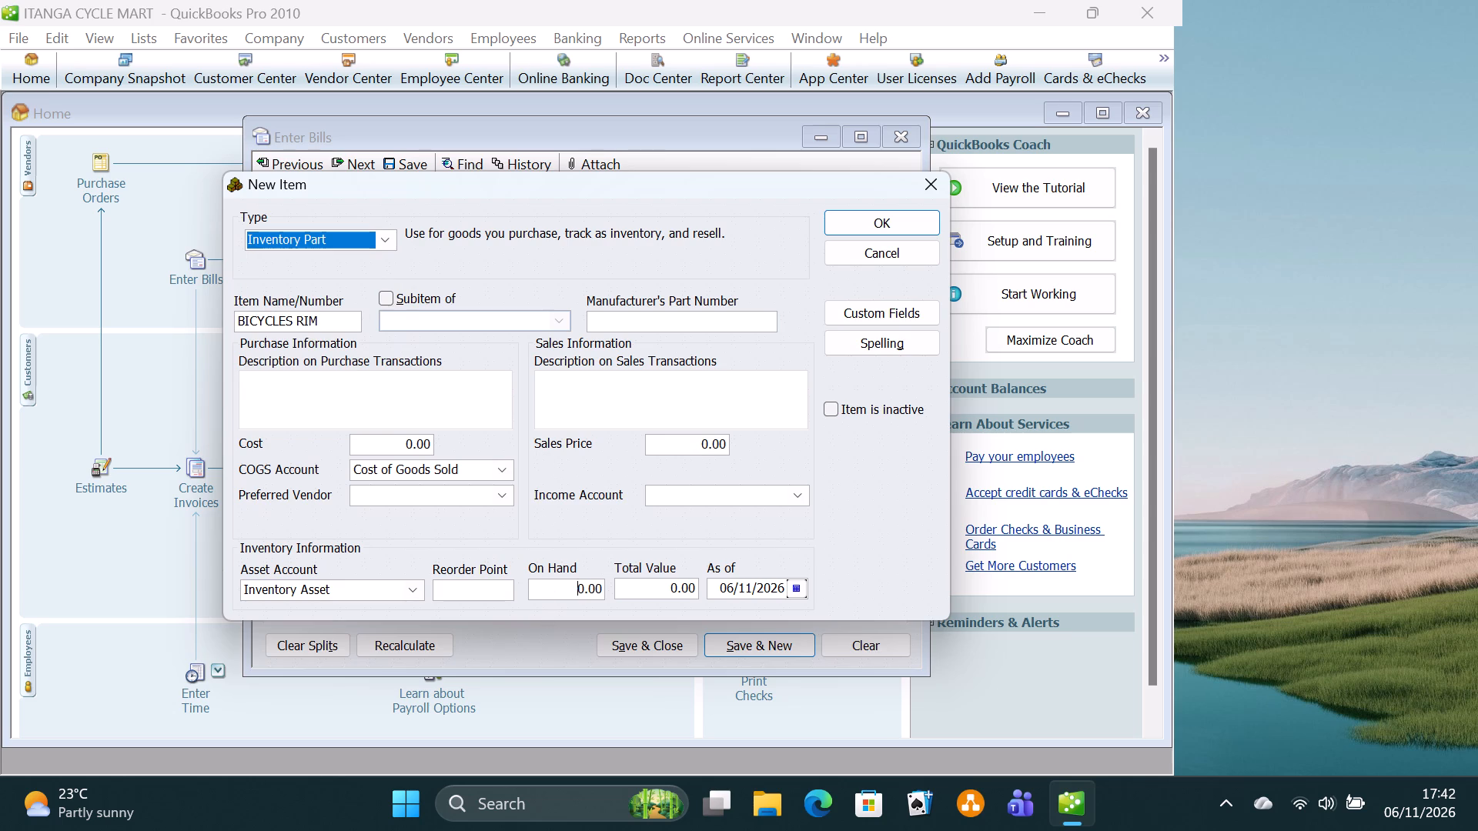
type("75")
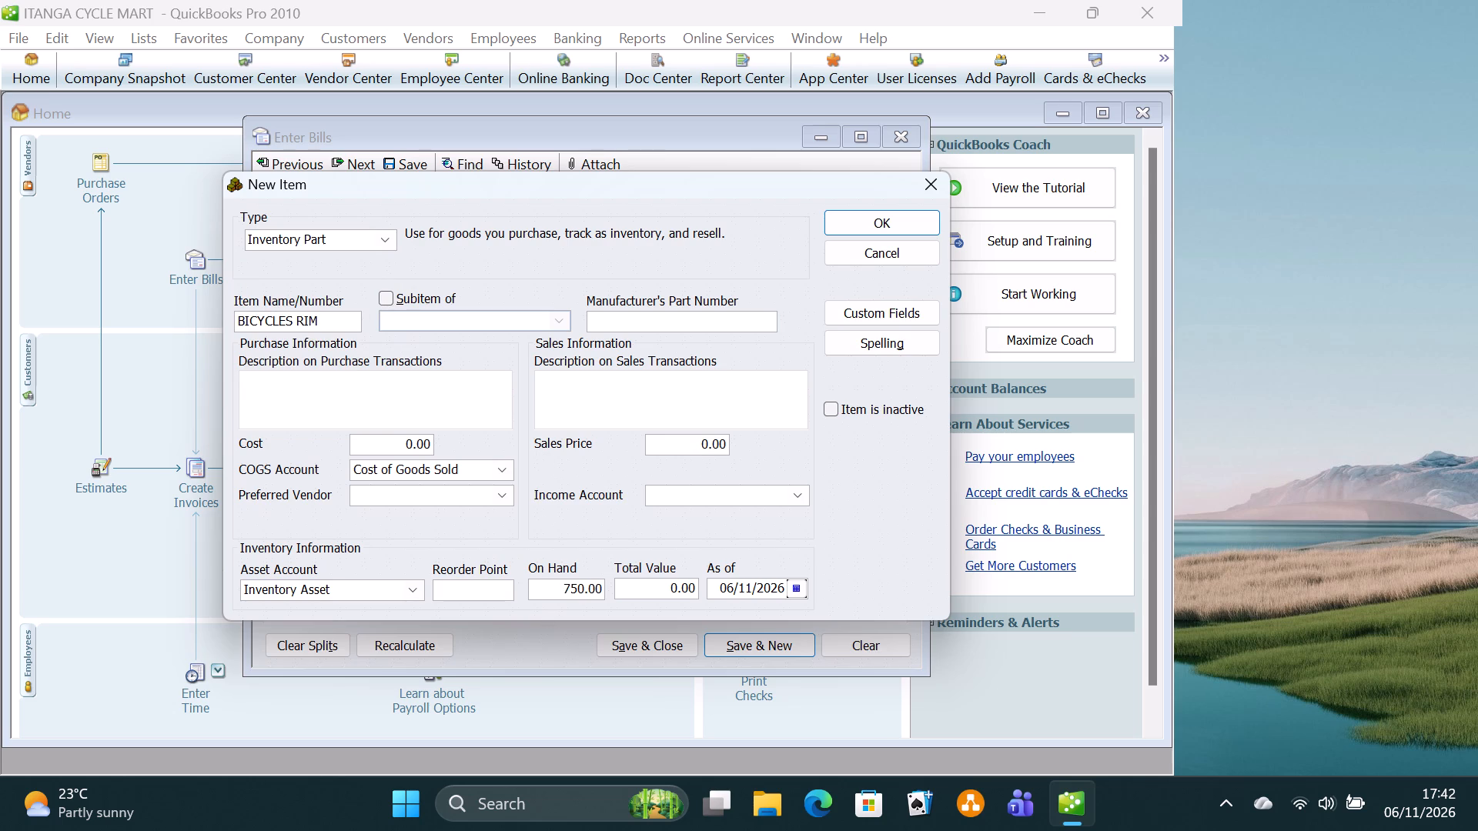
key("Right")
key("BackSpace")
left_click(400, 439)
type("98")
Set the as-of date of the BICYCLES RIM inventory part to 06/11/2022.
left_click(802, 587)
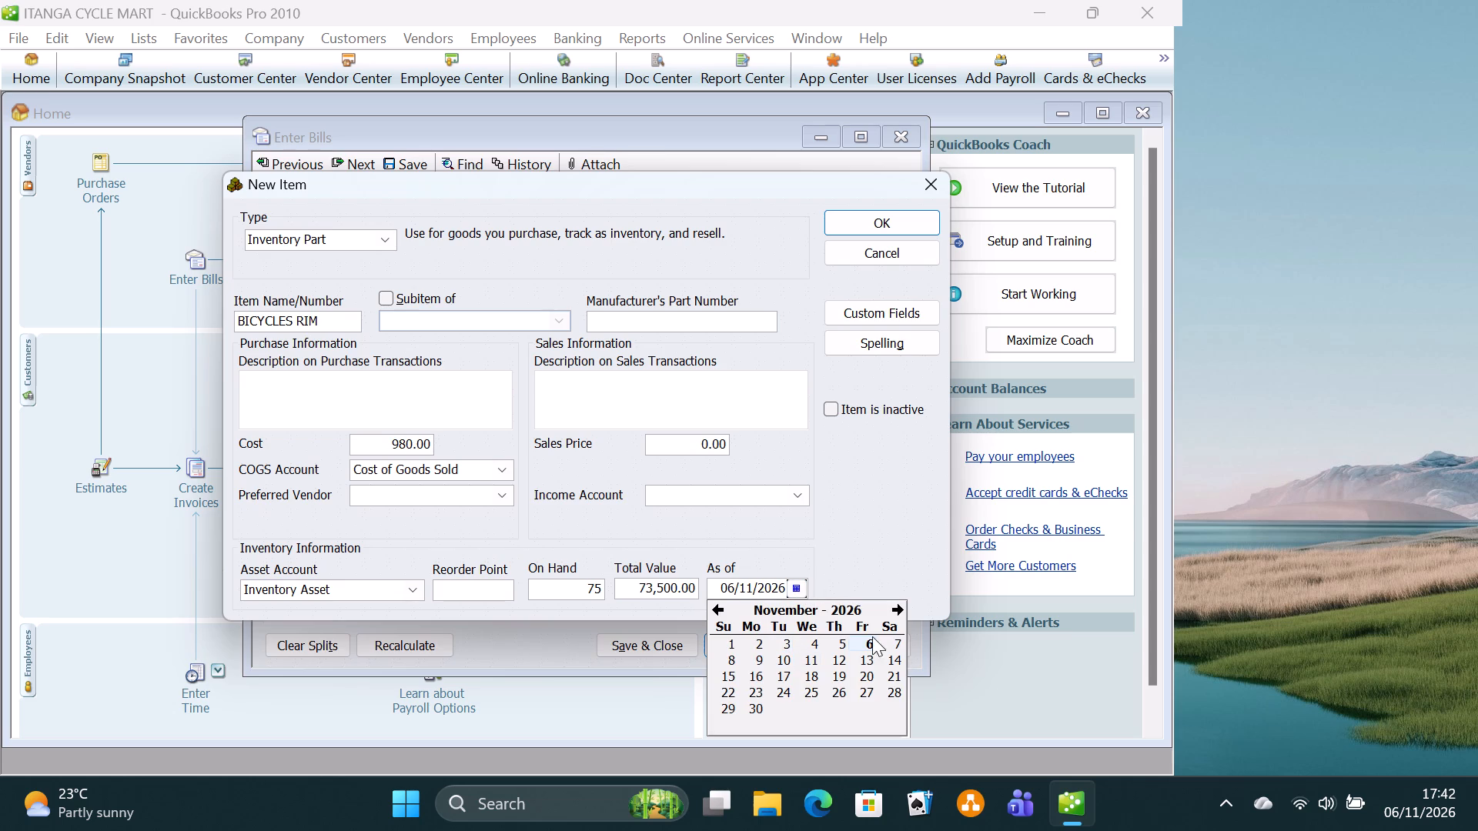
left_click_drag(866, 639, 781, 582)
left_click(781, 582)
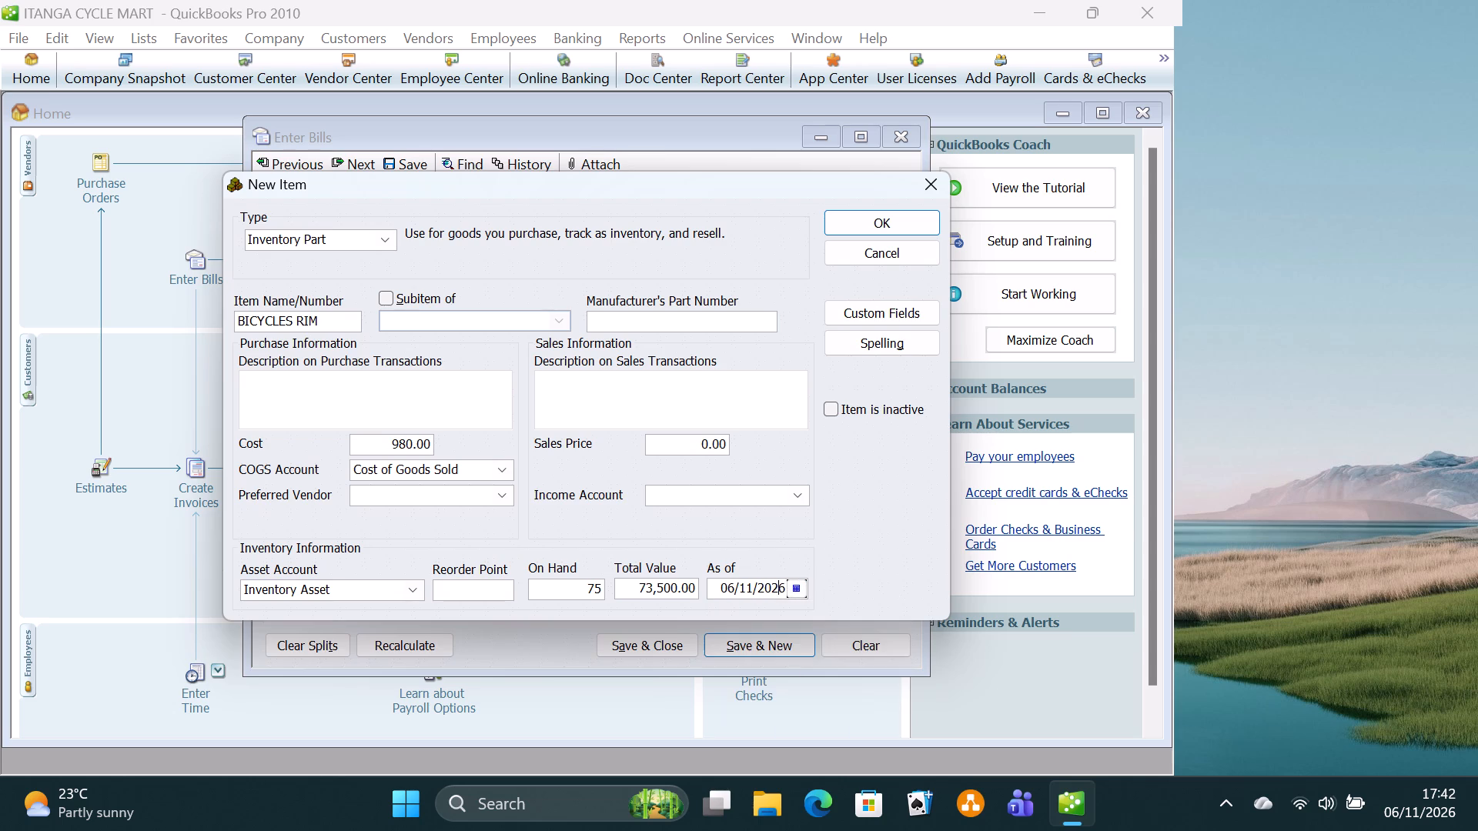
left_click(784, 582)
key("BackSpace")
key("2")
Assign the Sales income account to BICYCLES RIM and save the new item, accepting the past date.
left_click(889, 226)
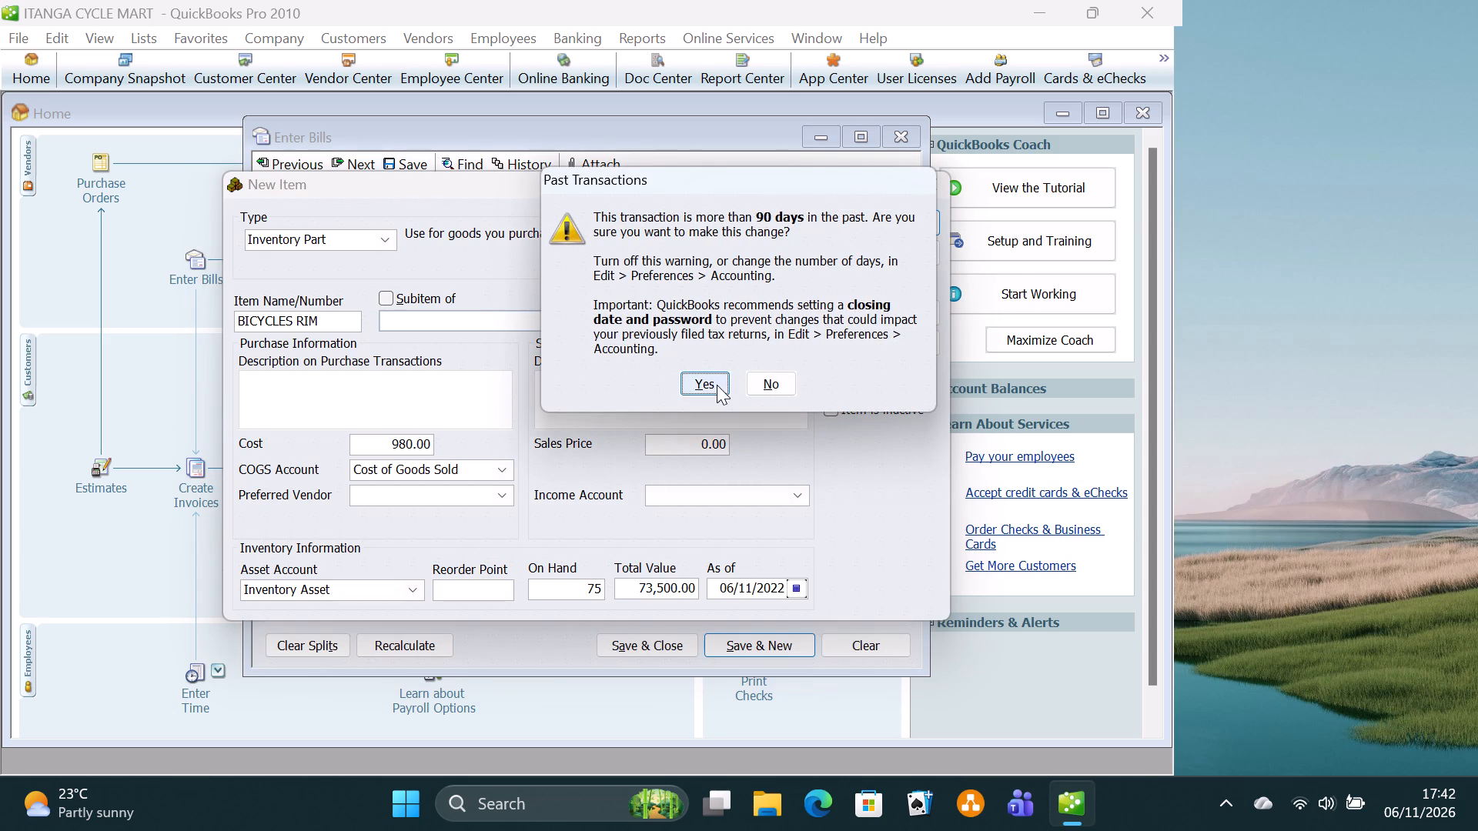
left_click(707, 382)
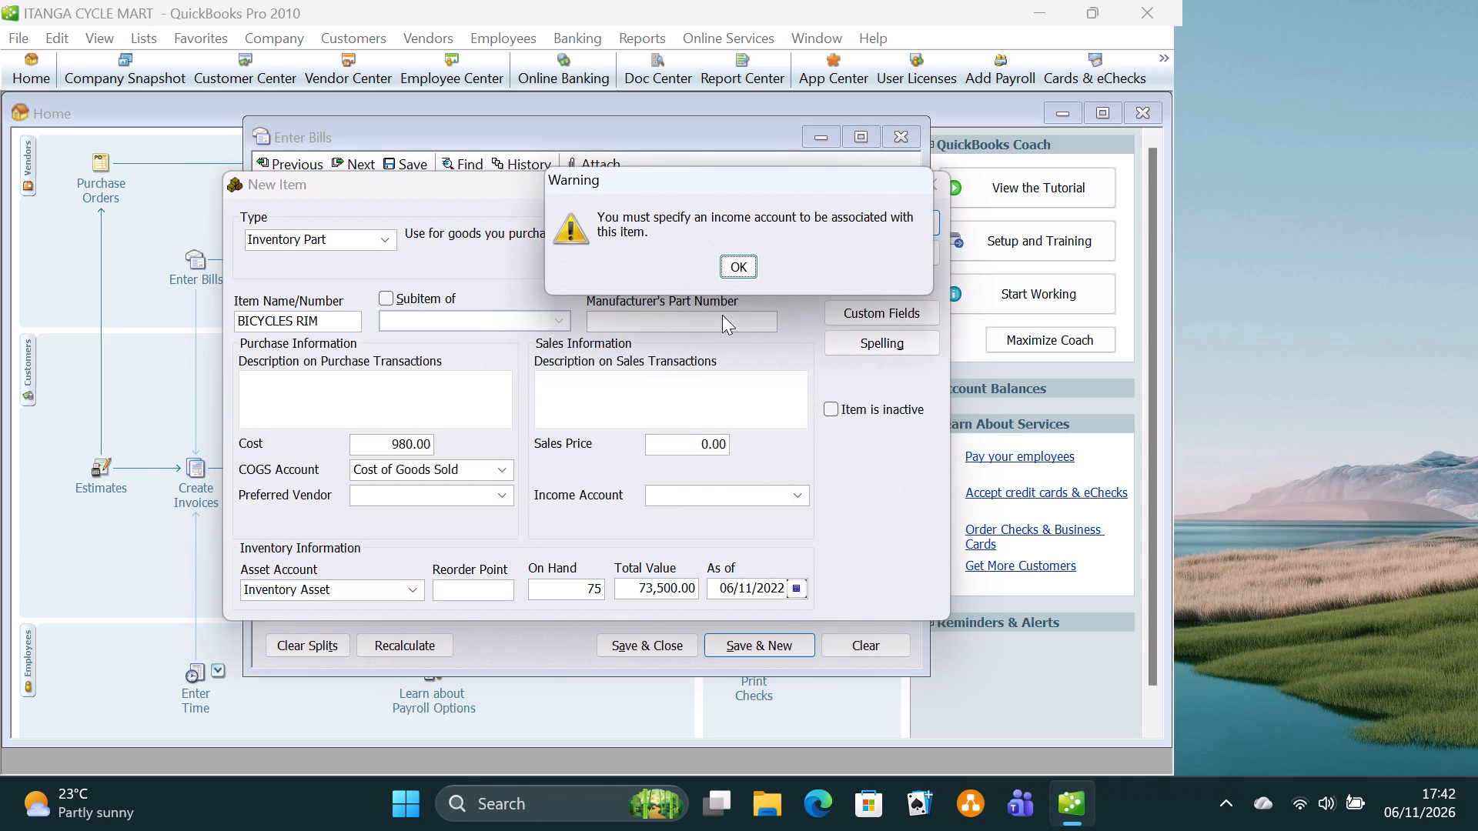
double_click(796, 495)
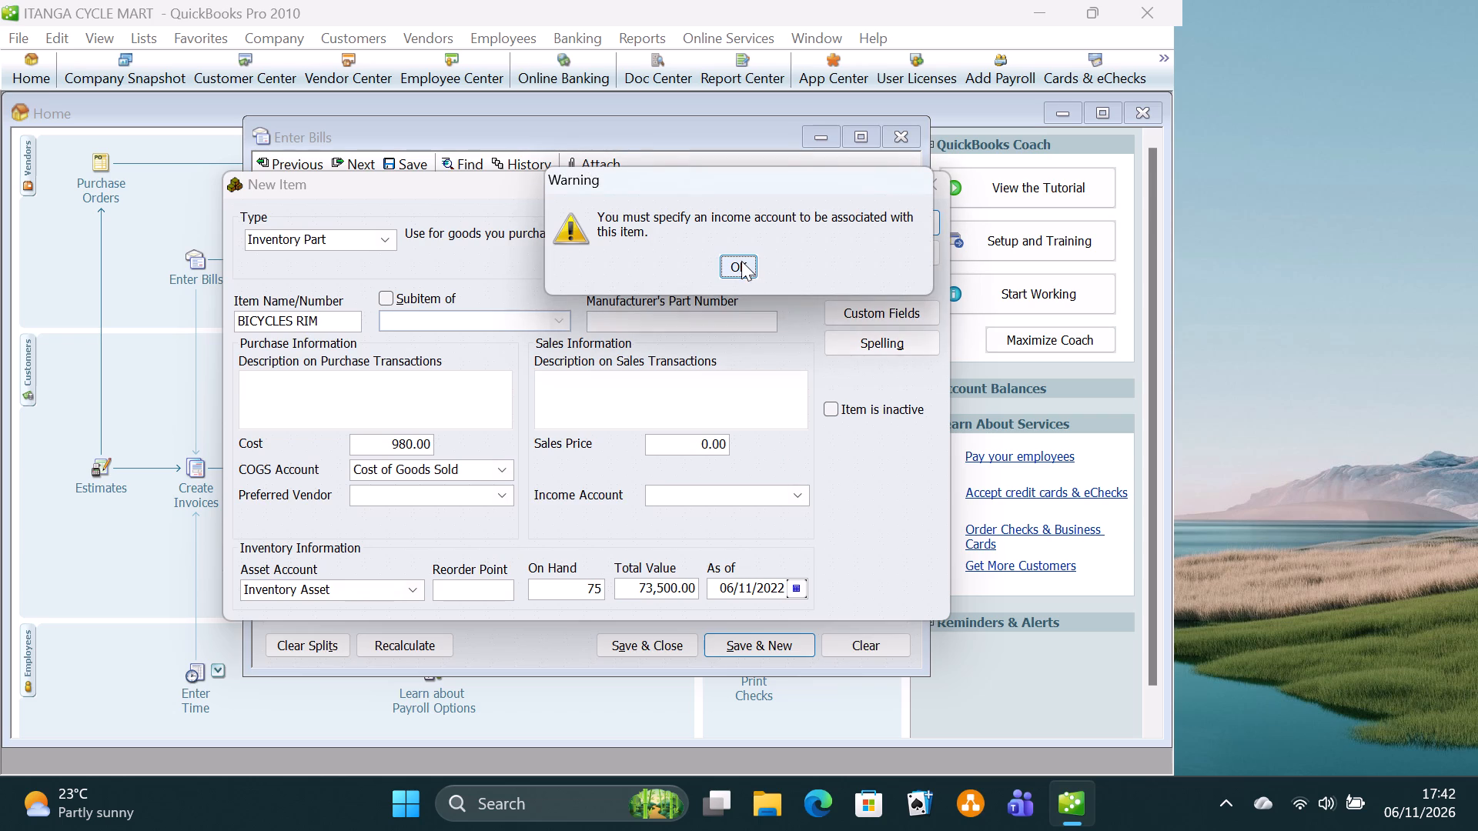
left_click(741, 261)
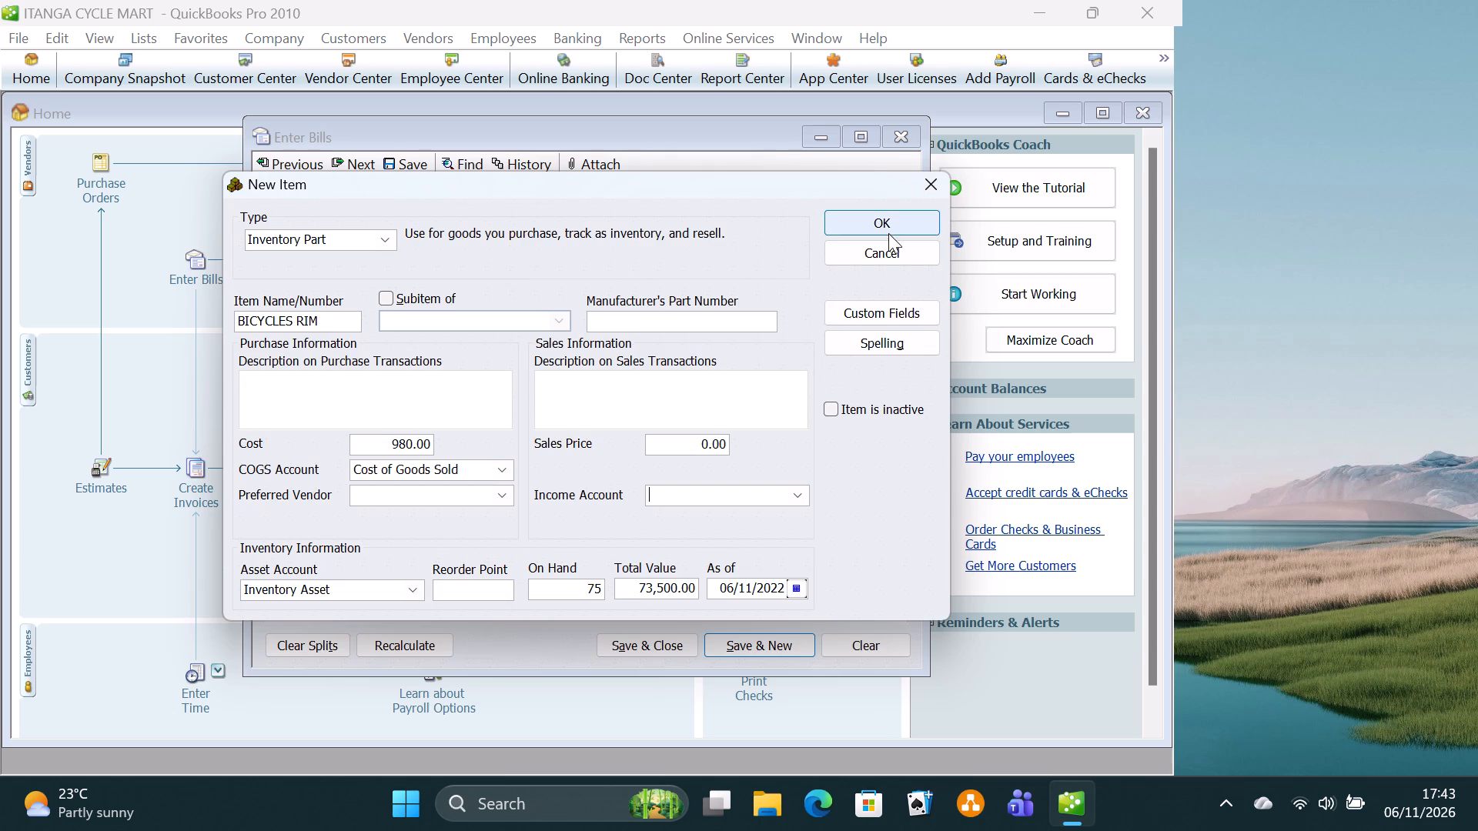
left_click(798, 497)
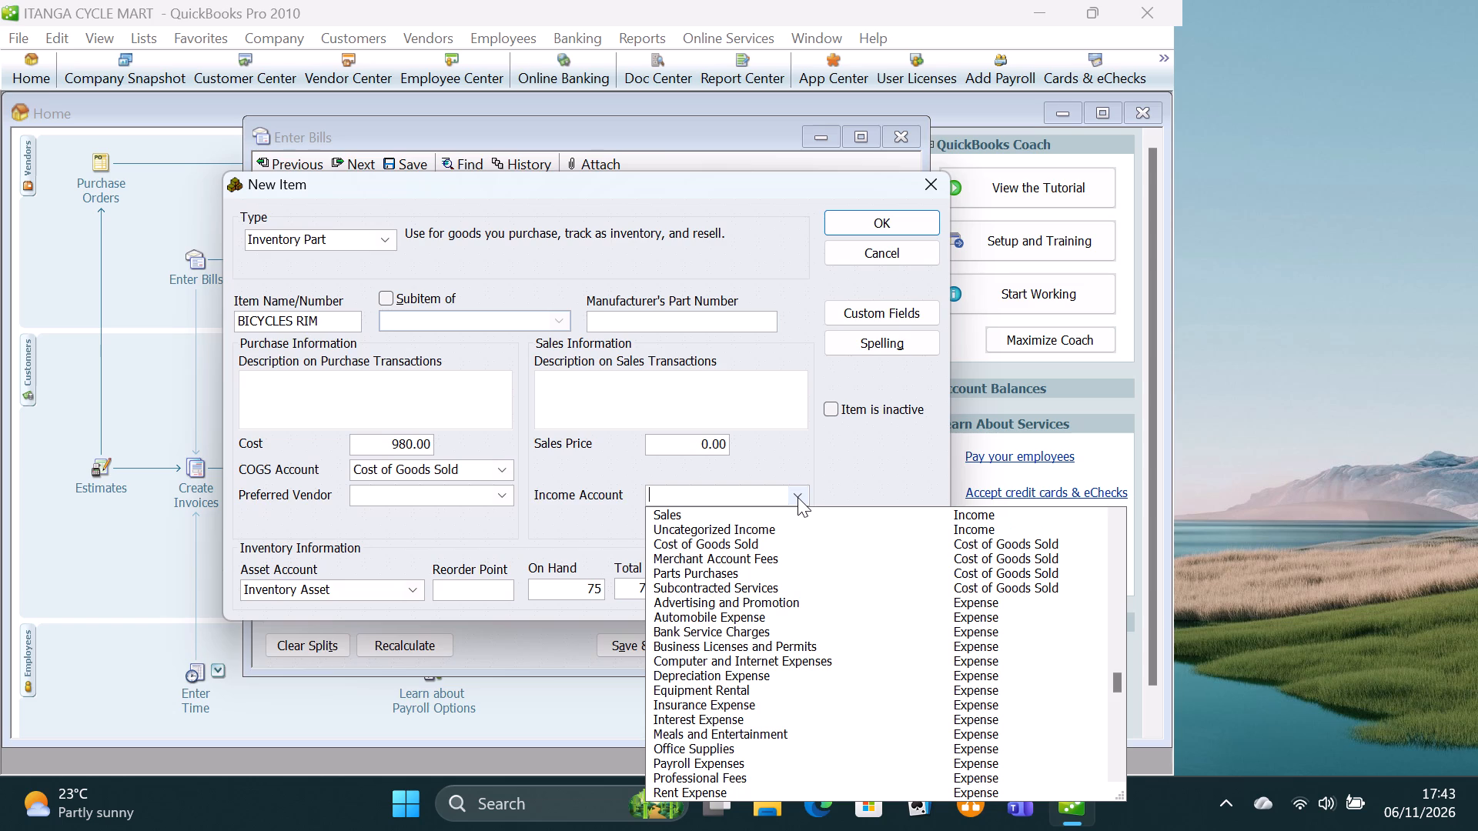
left_click(689, 516)
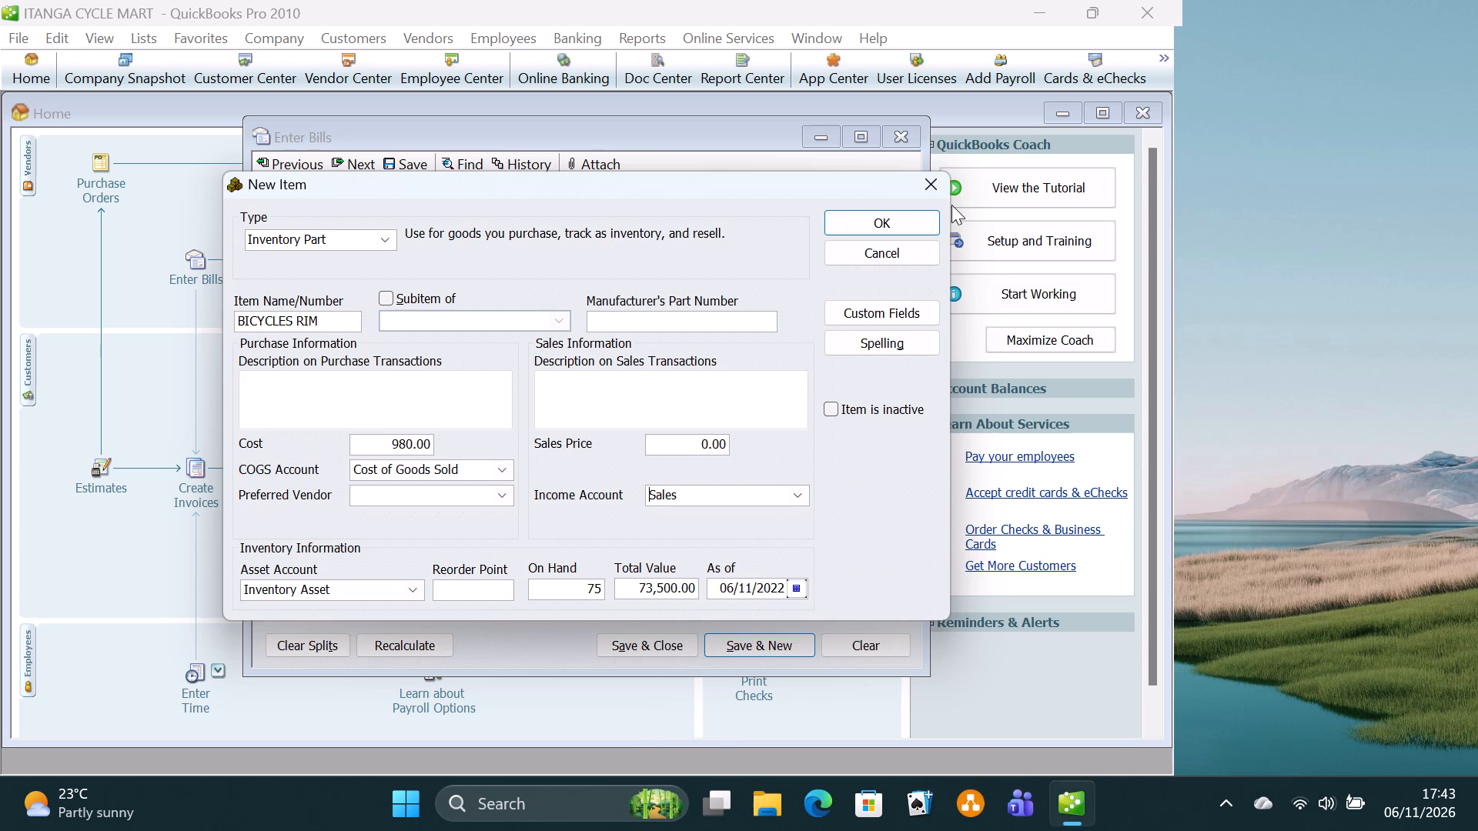
left_click(880, 221)
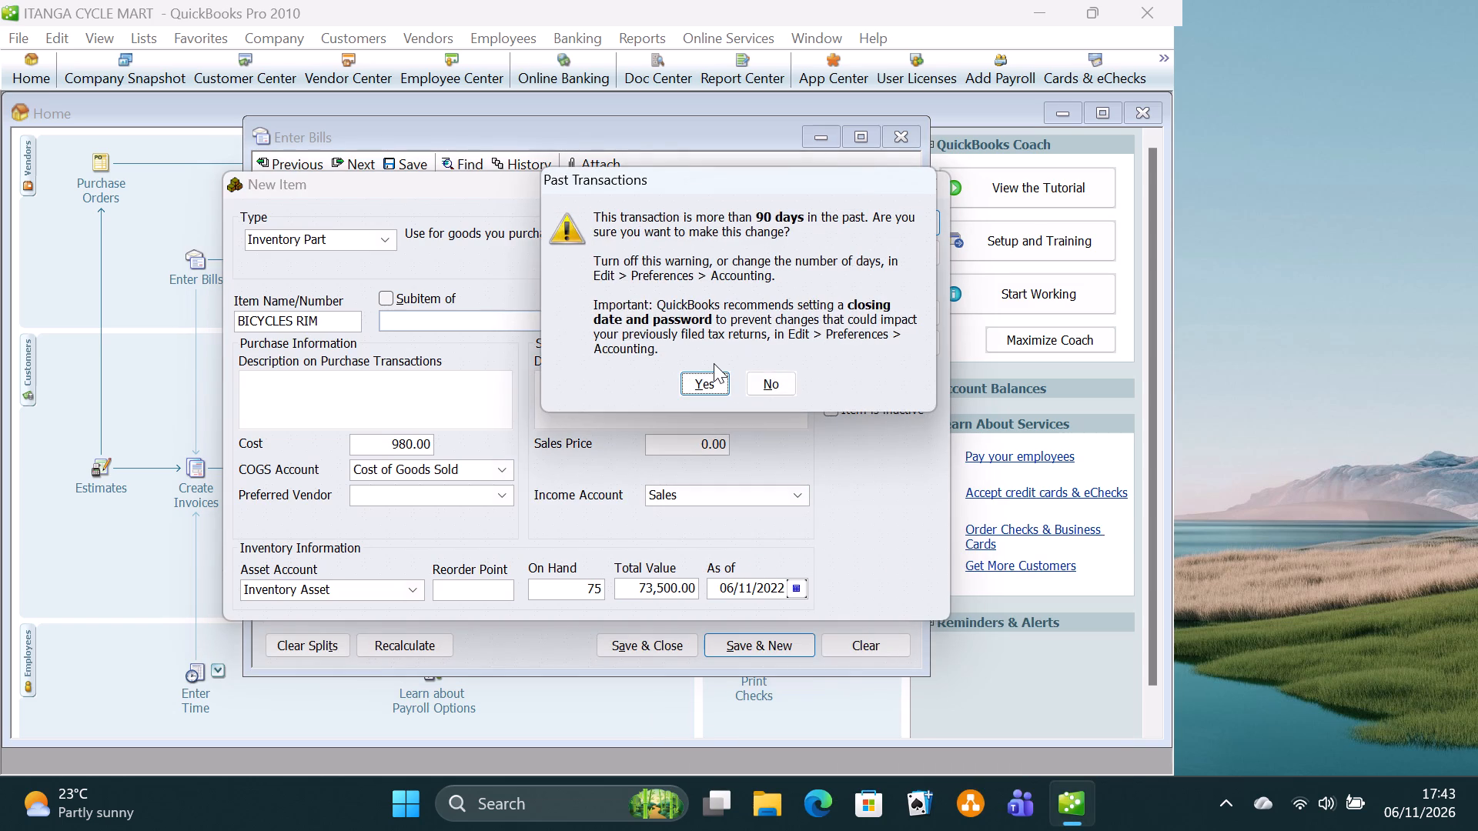
left_click(702, 384)
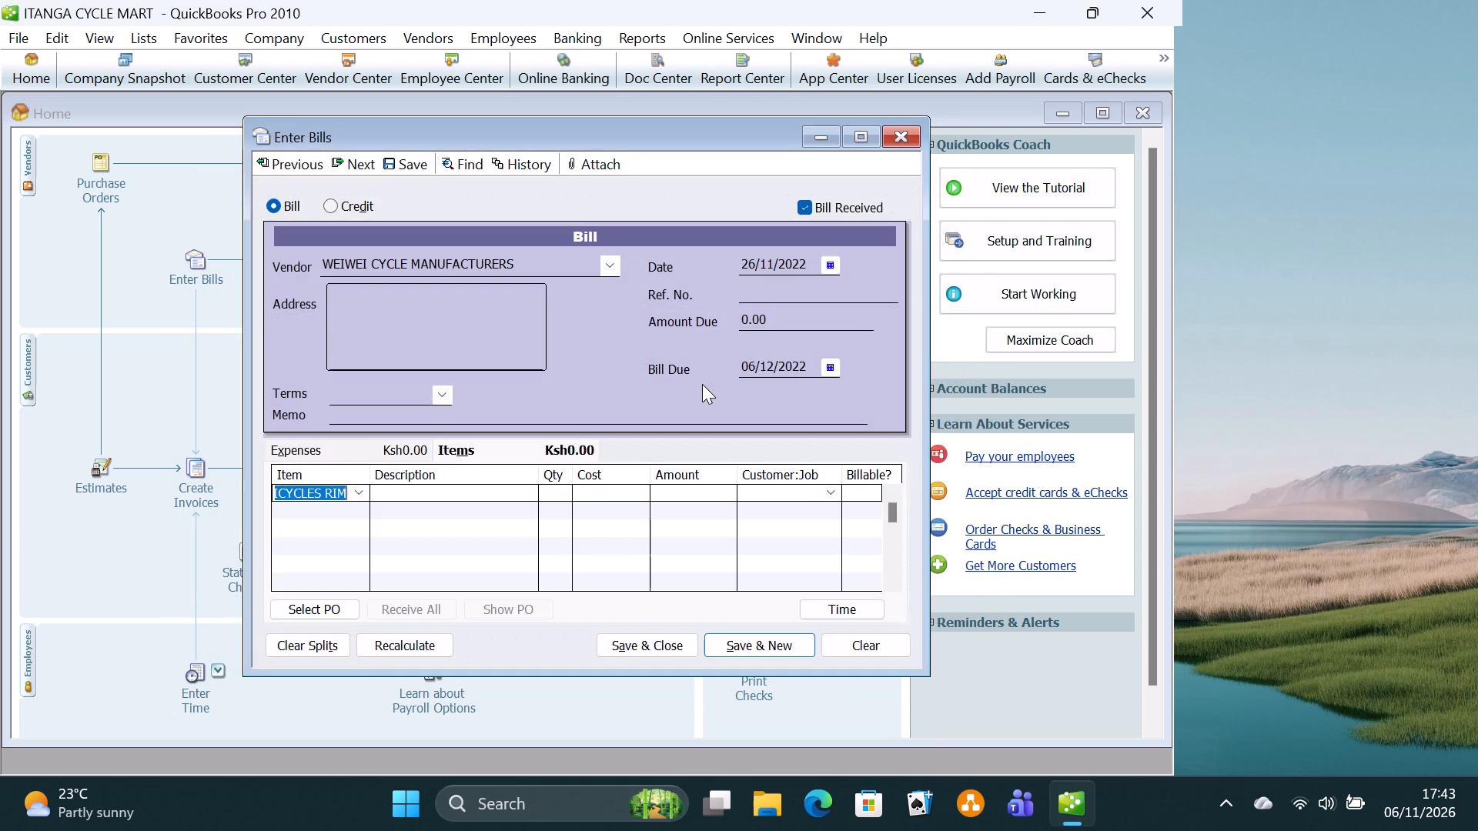
Enter a quantity of 75 for BICYCLES RIM, save the WEIWEI CYCLE MANUFACTURERS bill with its past date, and start a new bill.
left_click(577, 440)
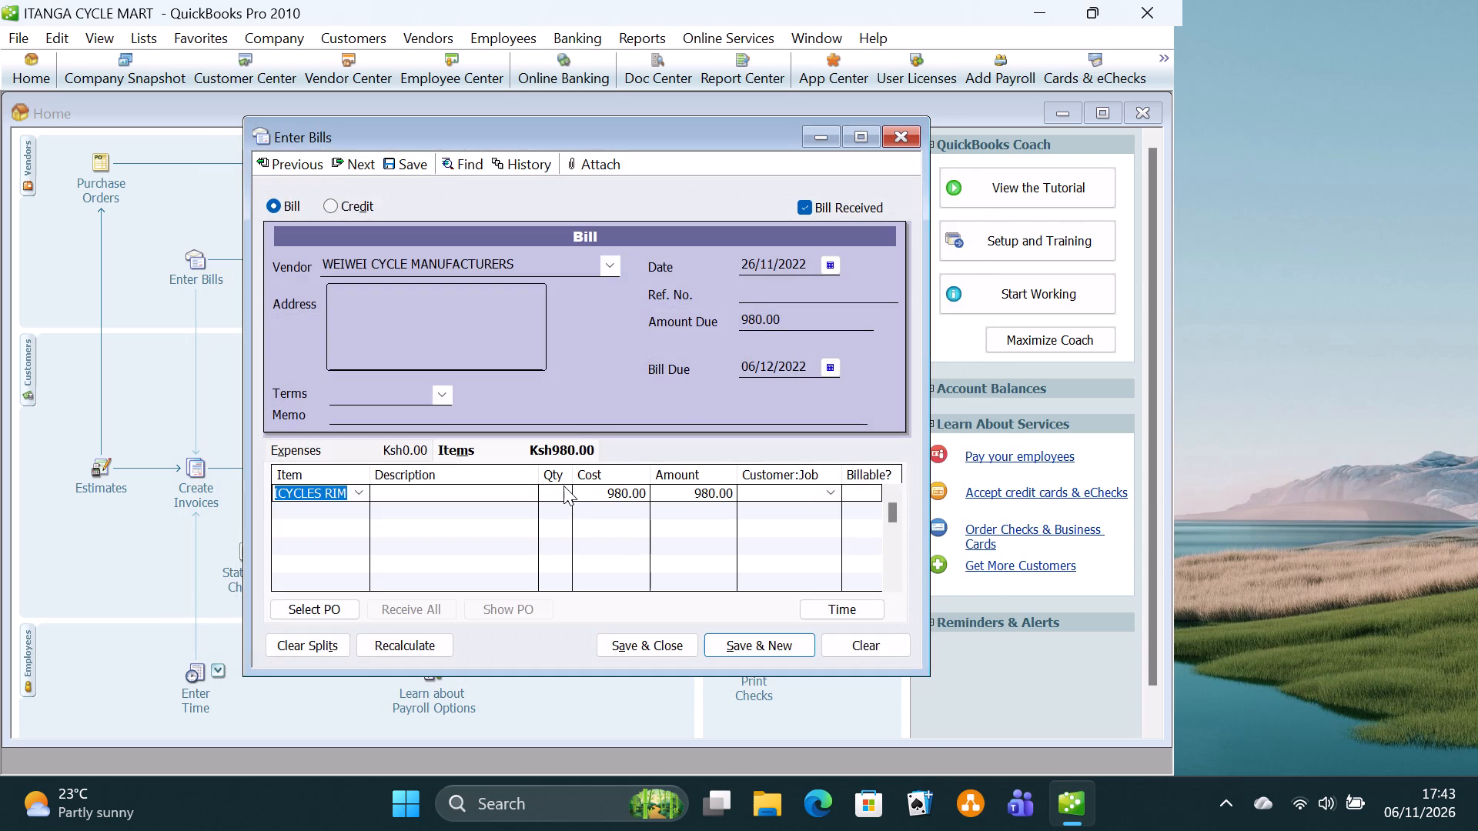
left_click(560, 487)
type("75")
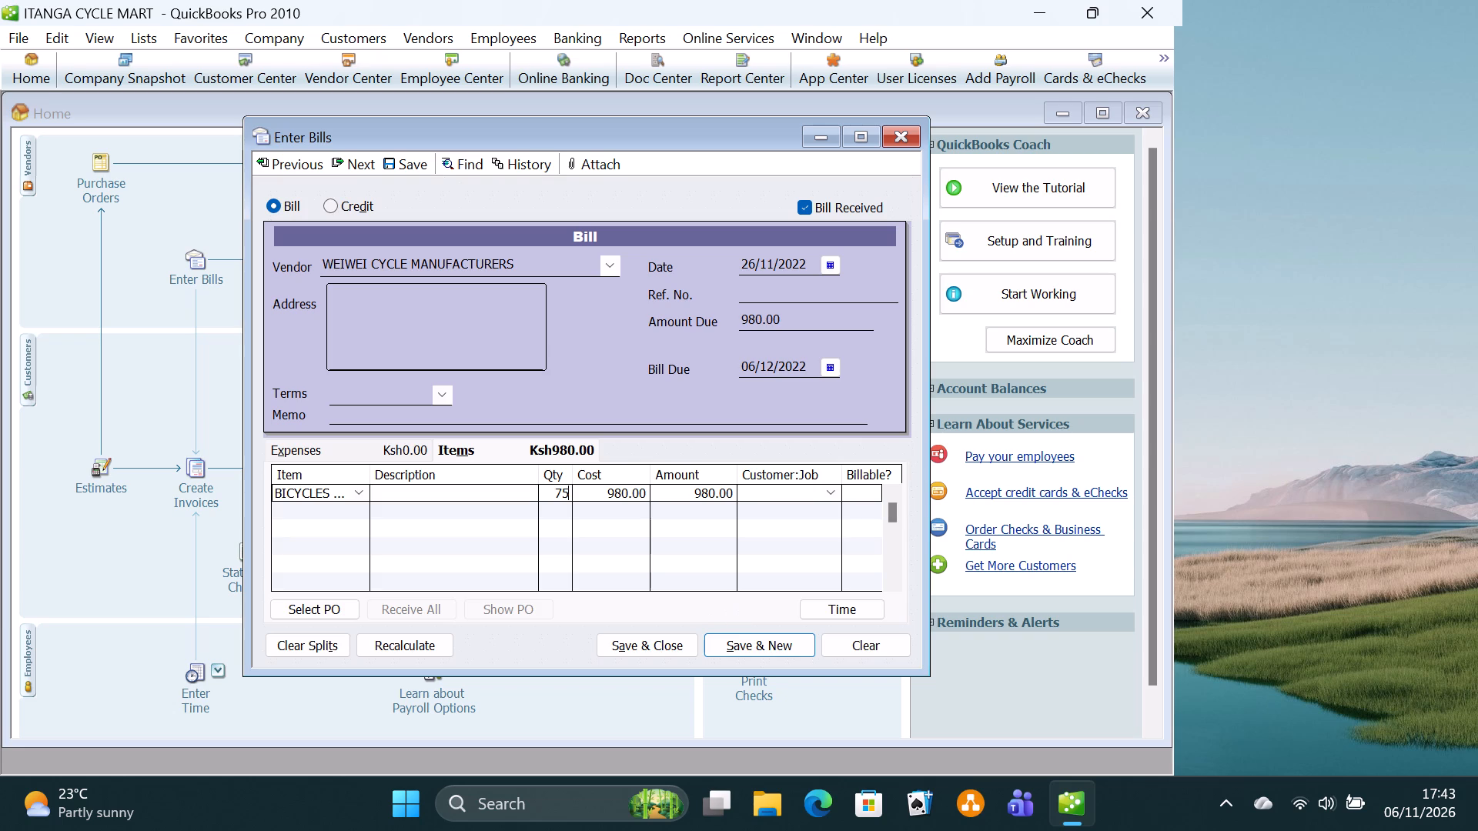
left_click(751, 641)
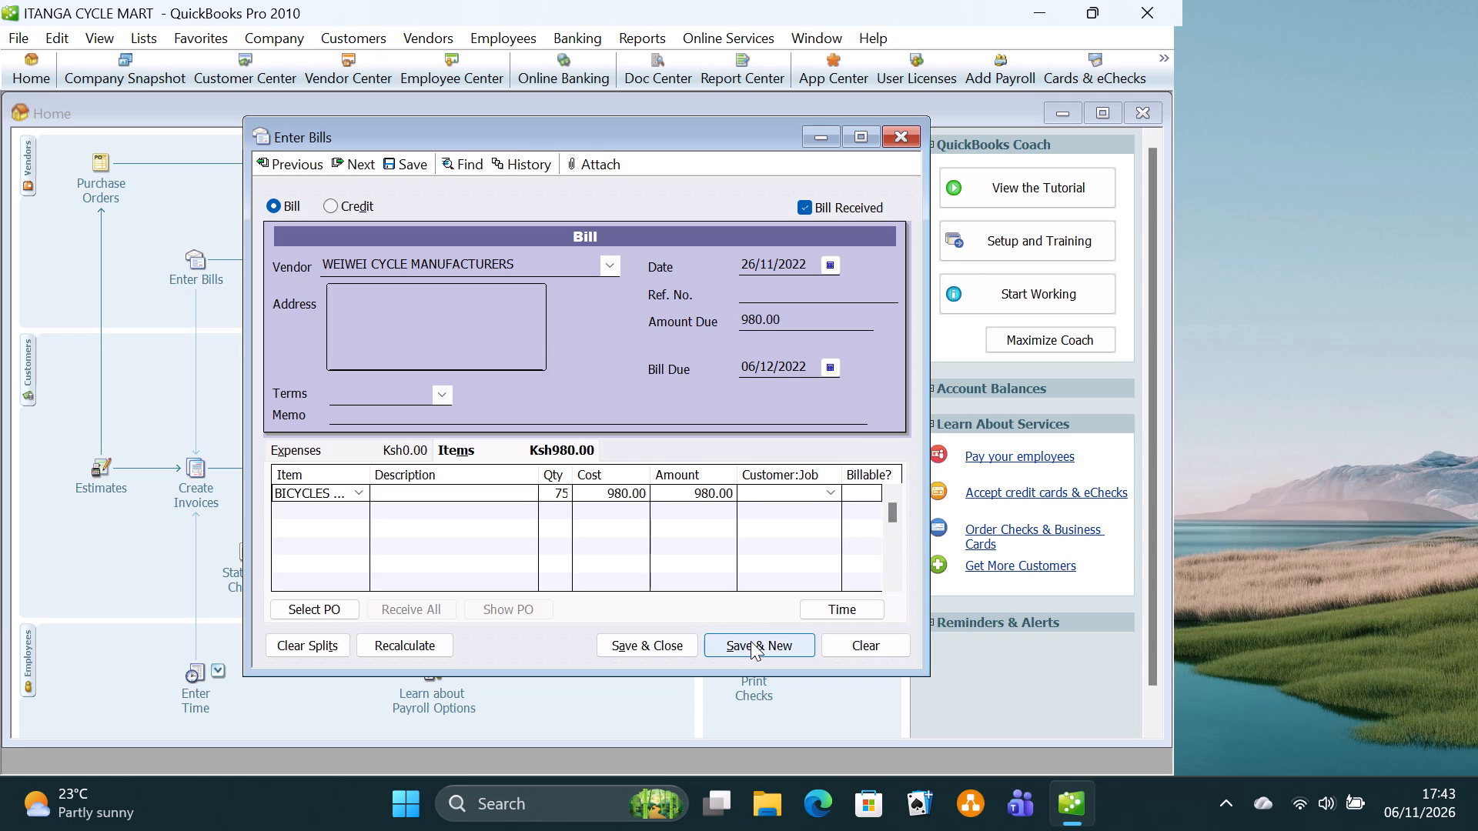
left_click(714, 387)
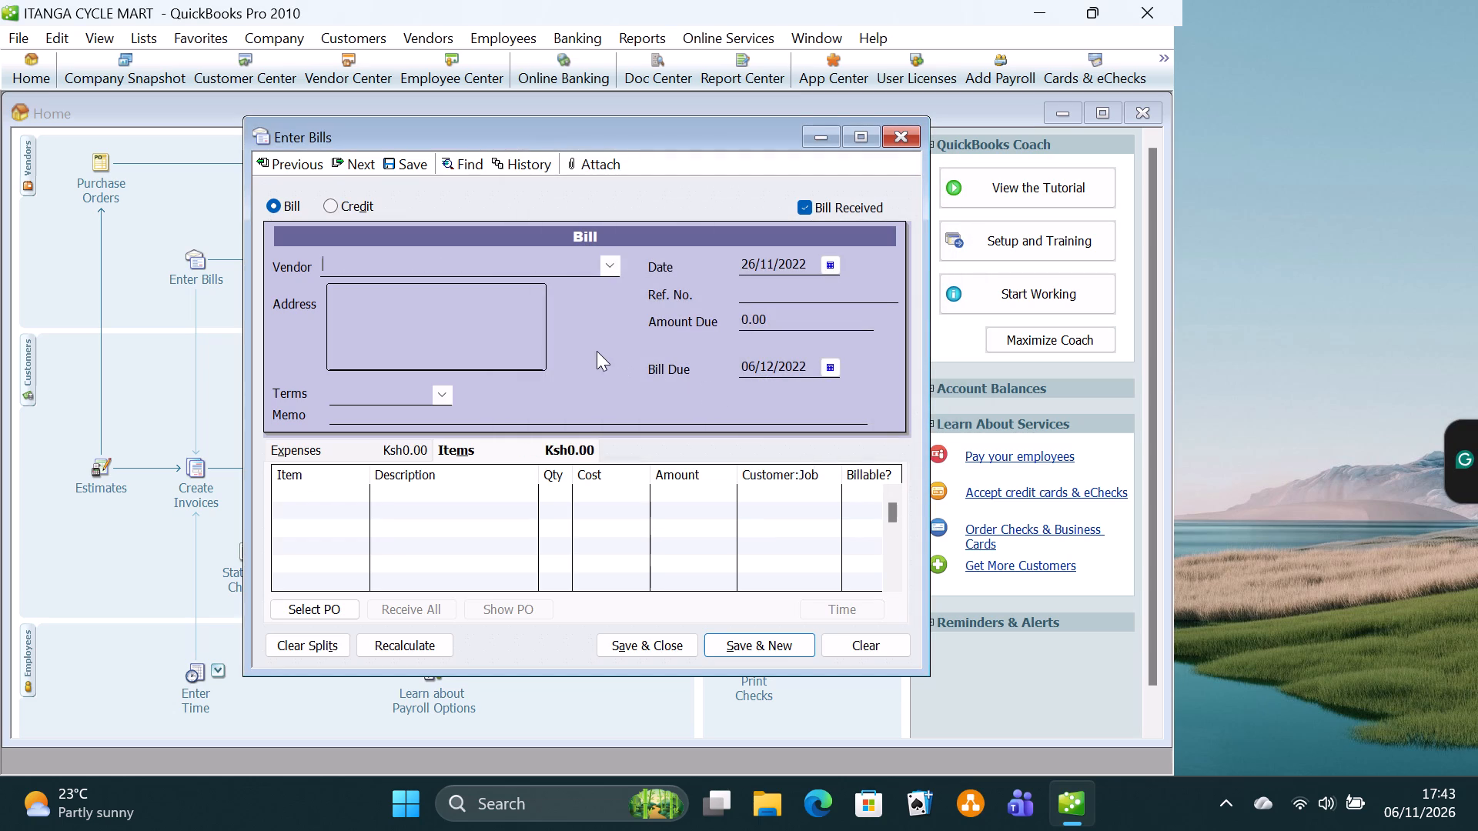
Select RAJU CYCLES TYRES as the new bill's vendor and ORDINARY BICYCLES TIRES as its first item.
left_click(612, 265)
left_click(445, 305)
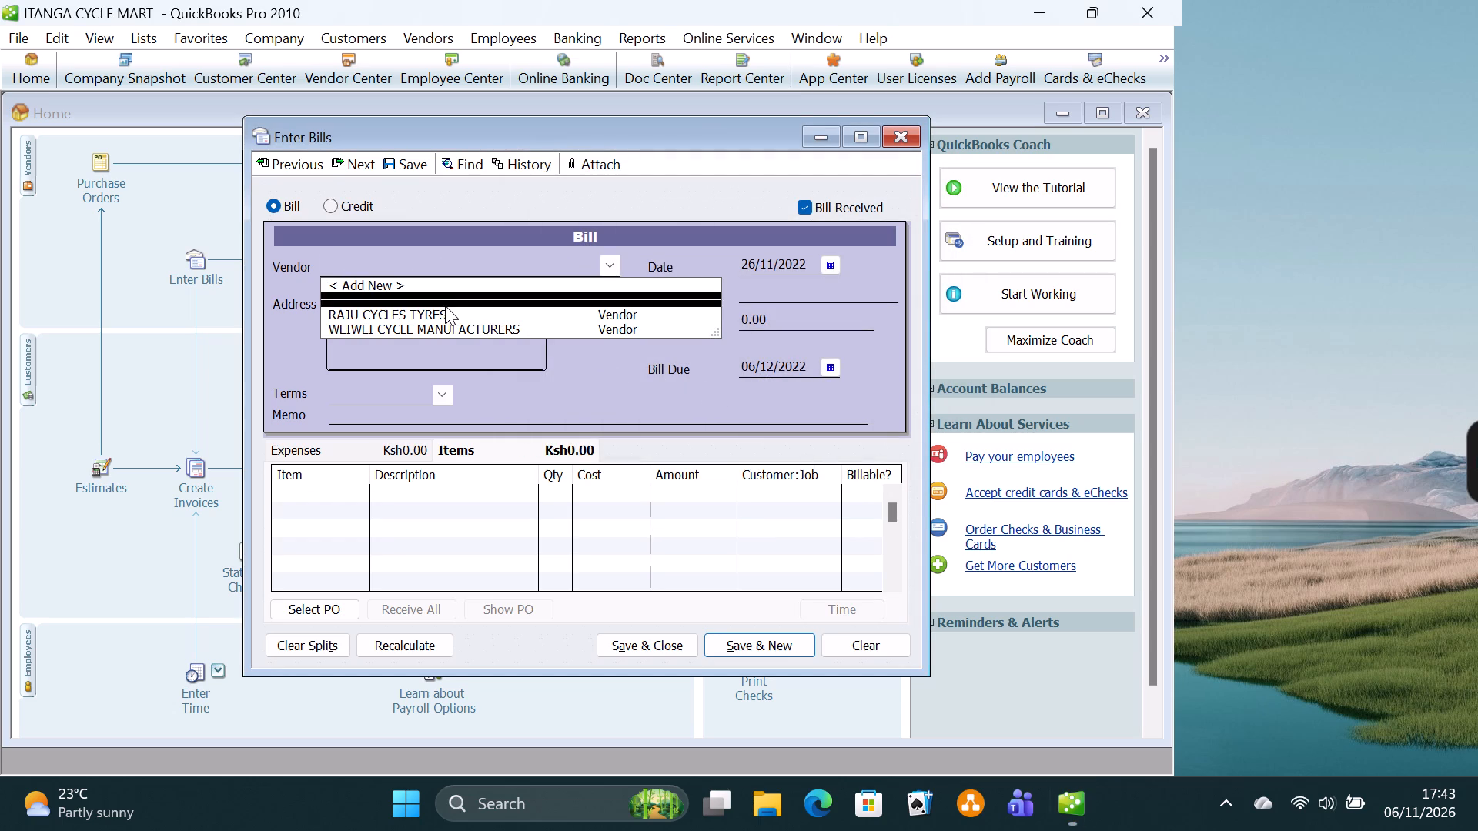
left_click_drag(608, 263, 434, 311)
left_click(434, 311)
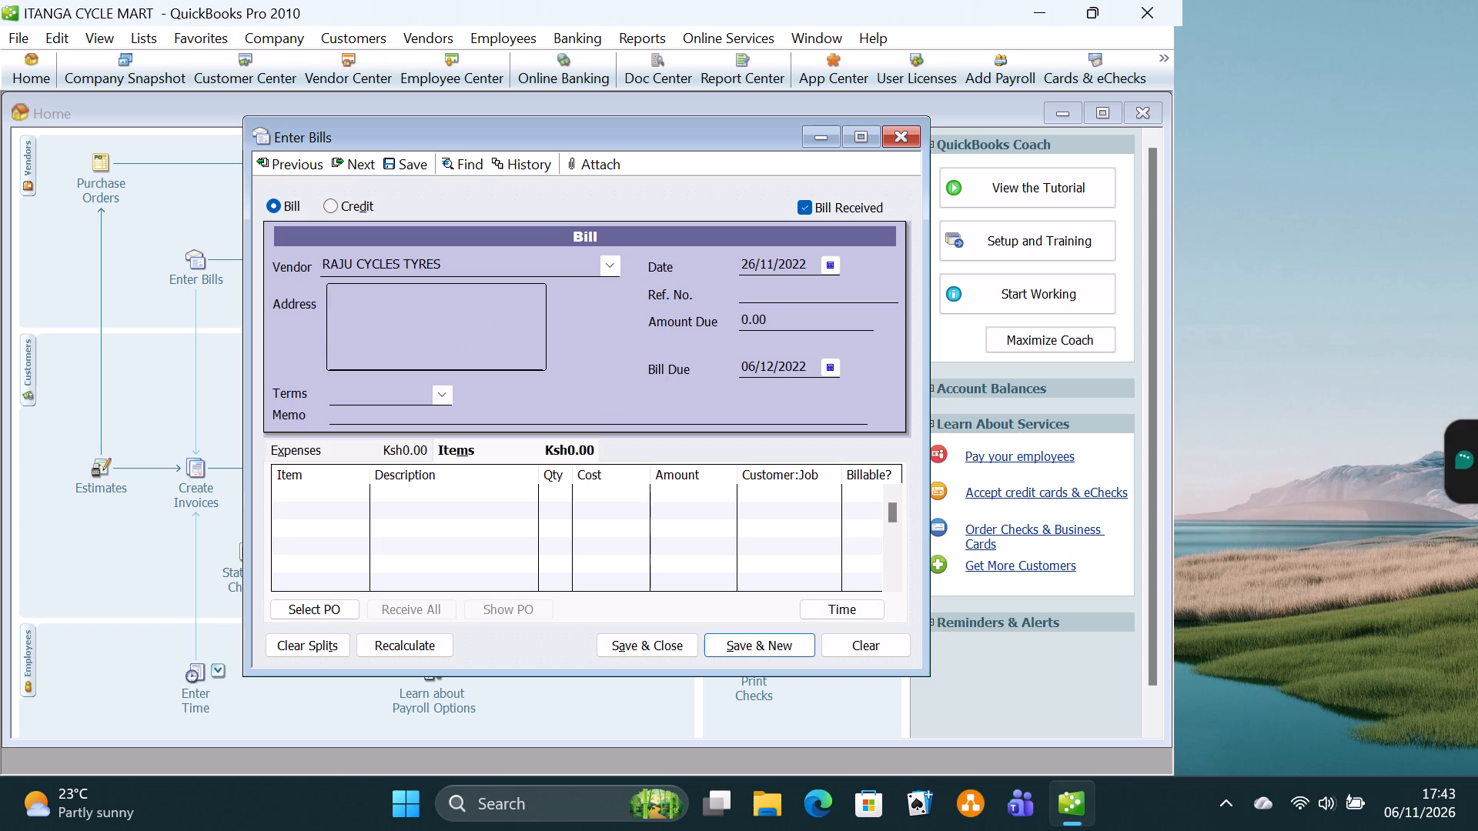
left_click(342, 492)
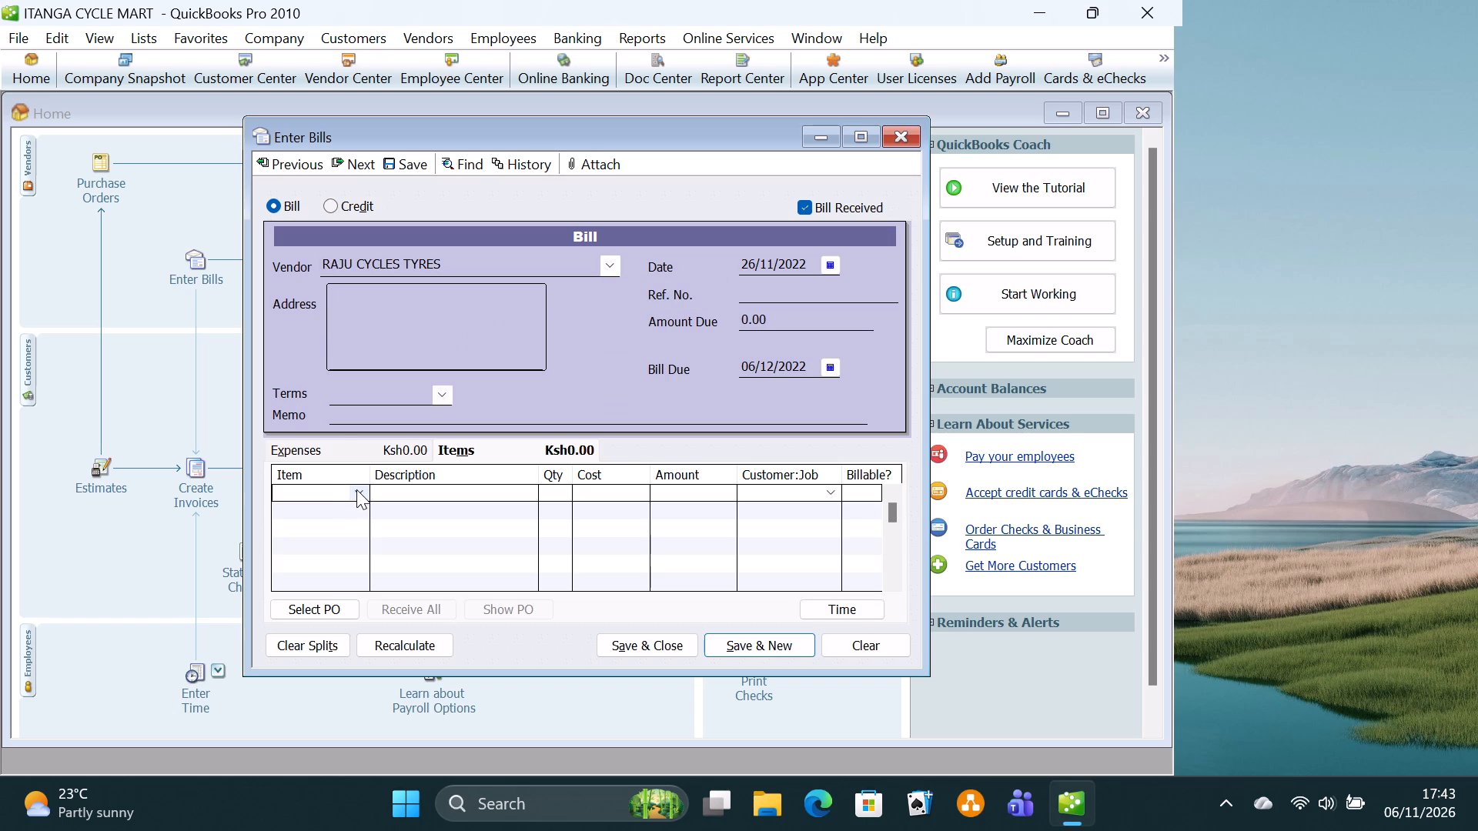
left_click(356, 489)
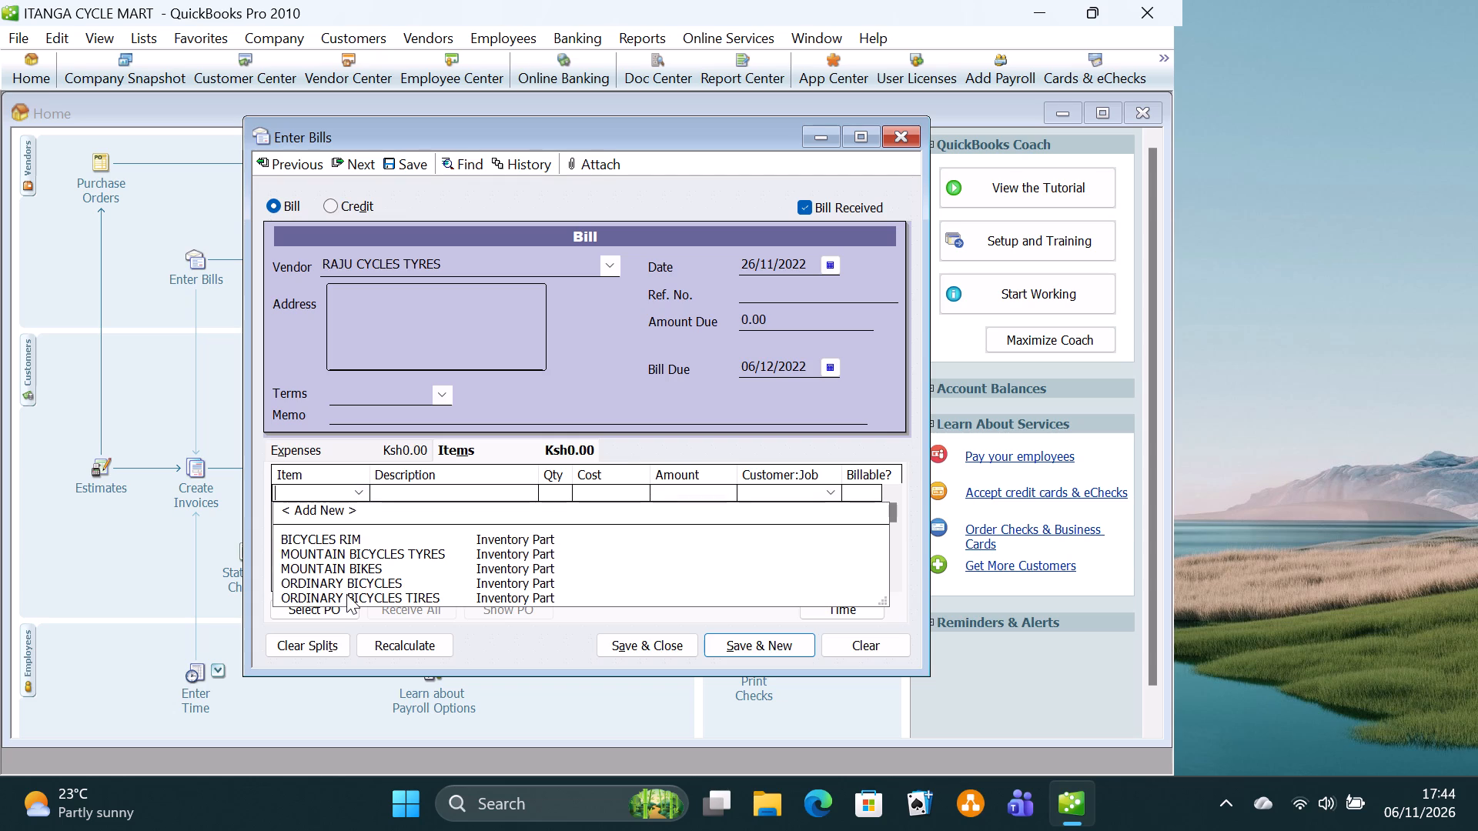
left_click(350, 596)
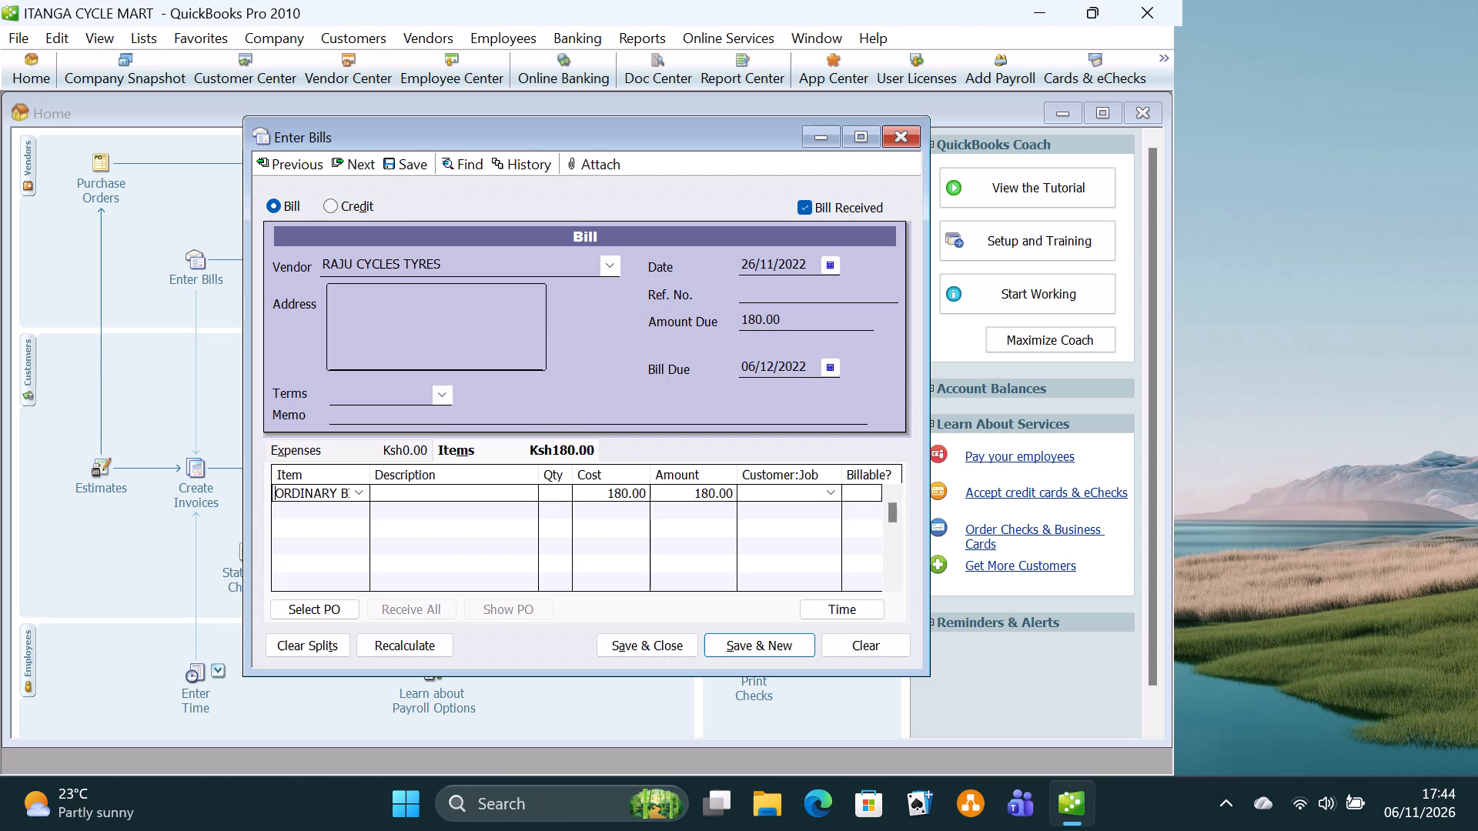
Set the ORDINARY BICYCLES TIRES line to quantity 280 and cost 11,500, updating the item with the new cost.
left_click(543, 508)
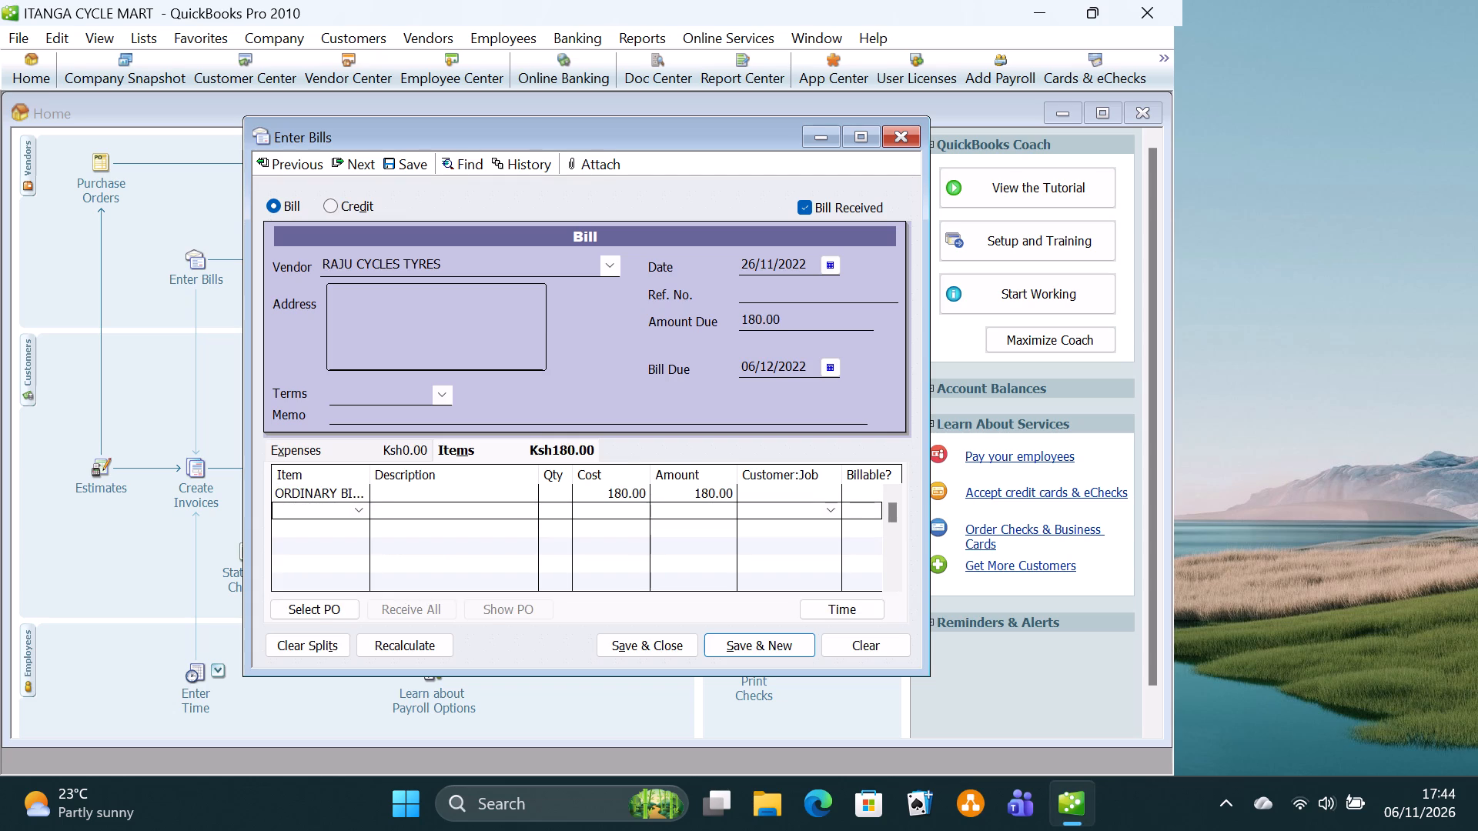
left_click(553, 496)
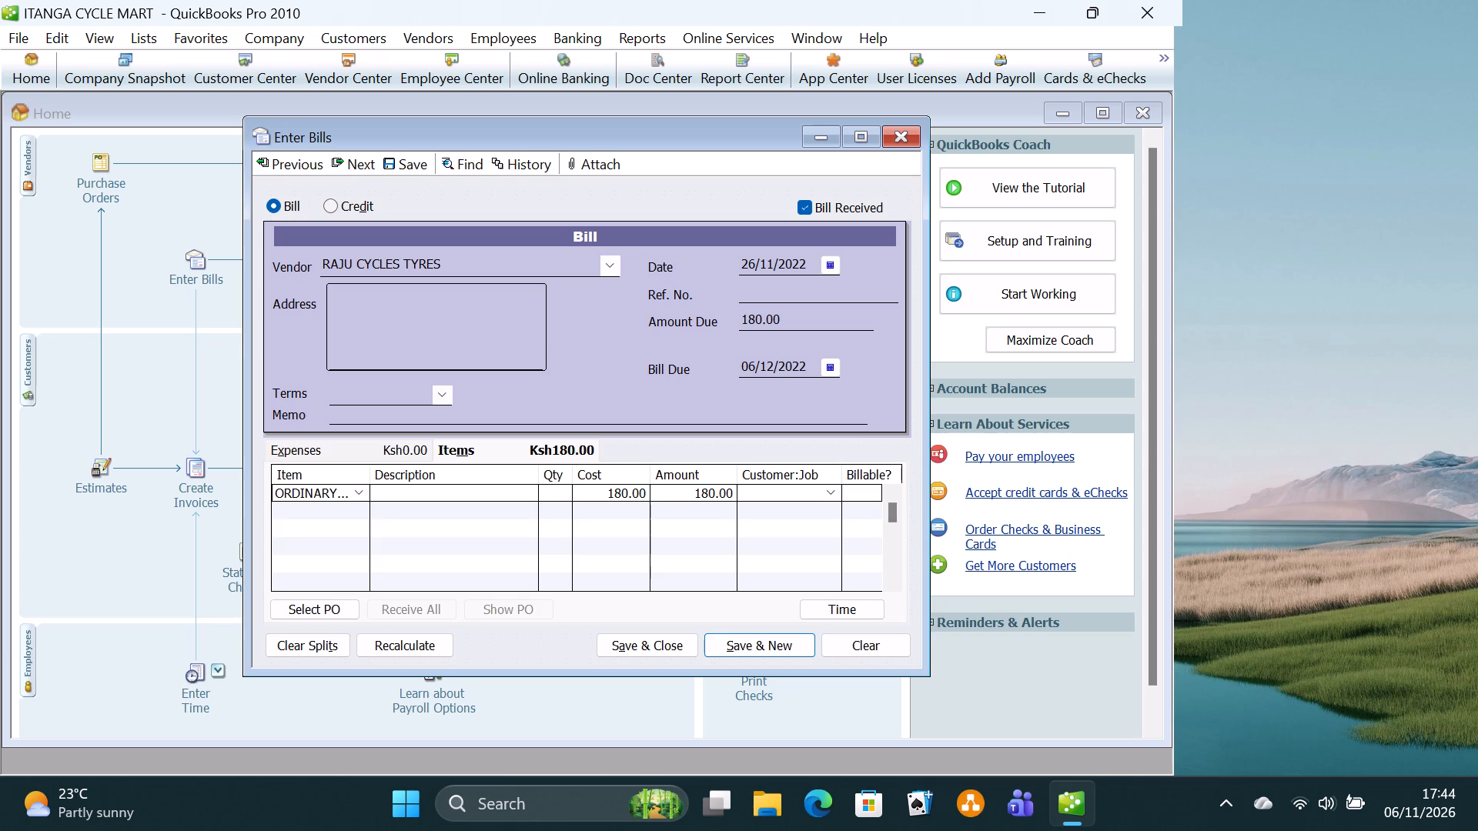
type("280")
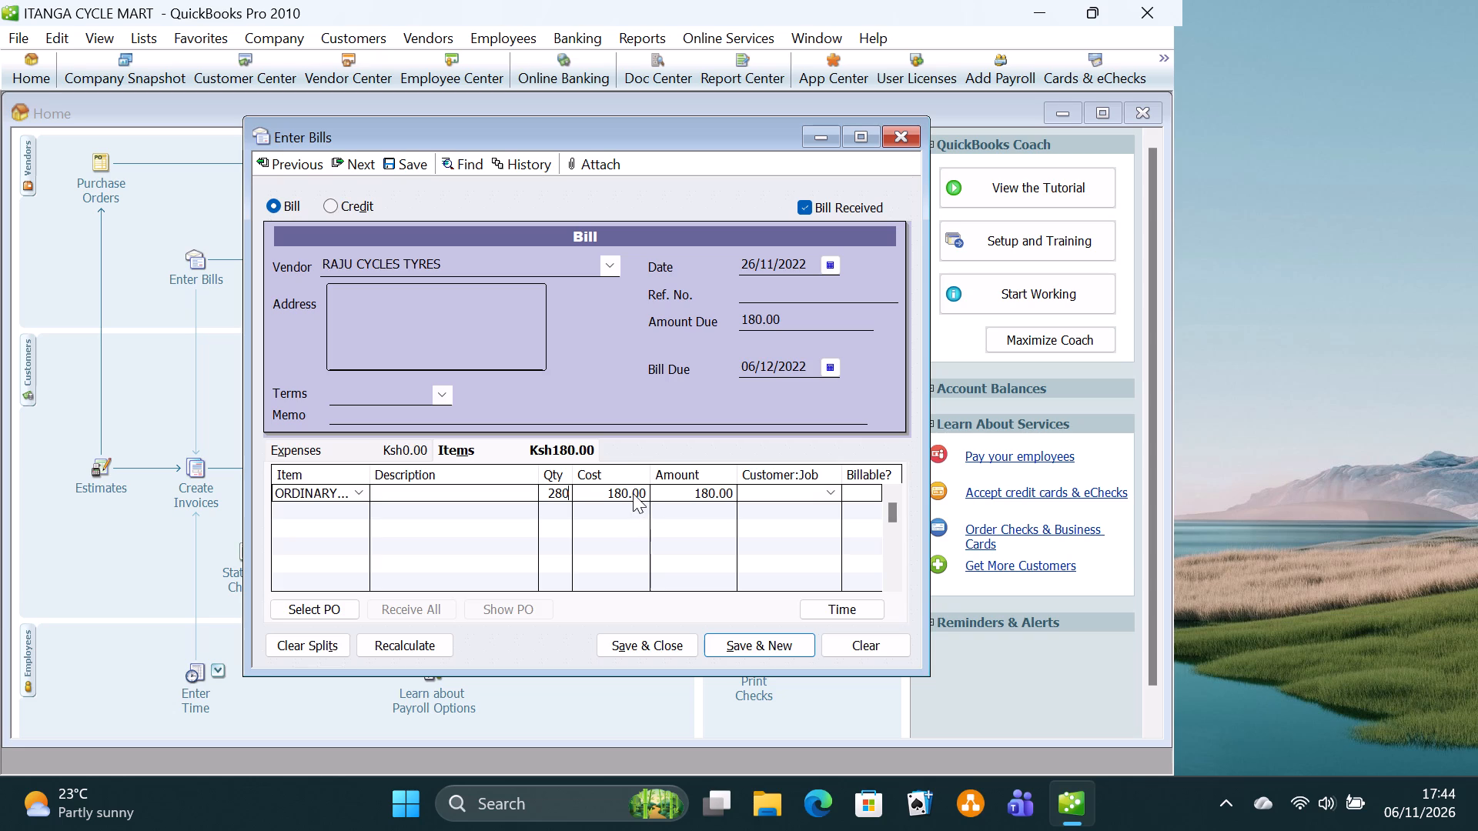
left_click(628, 493)
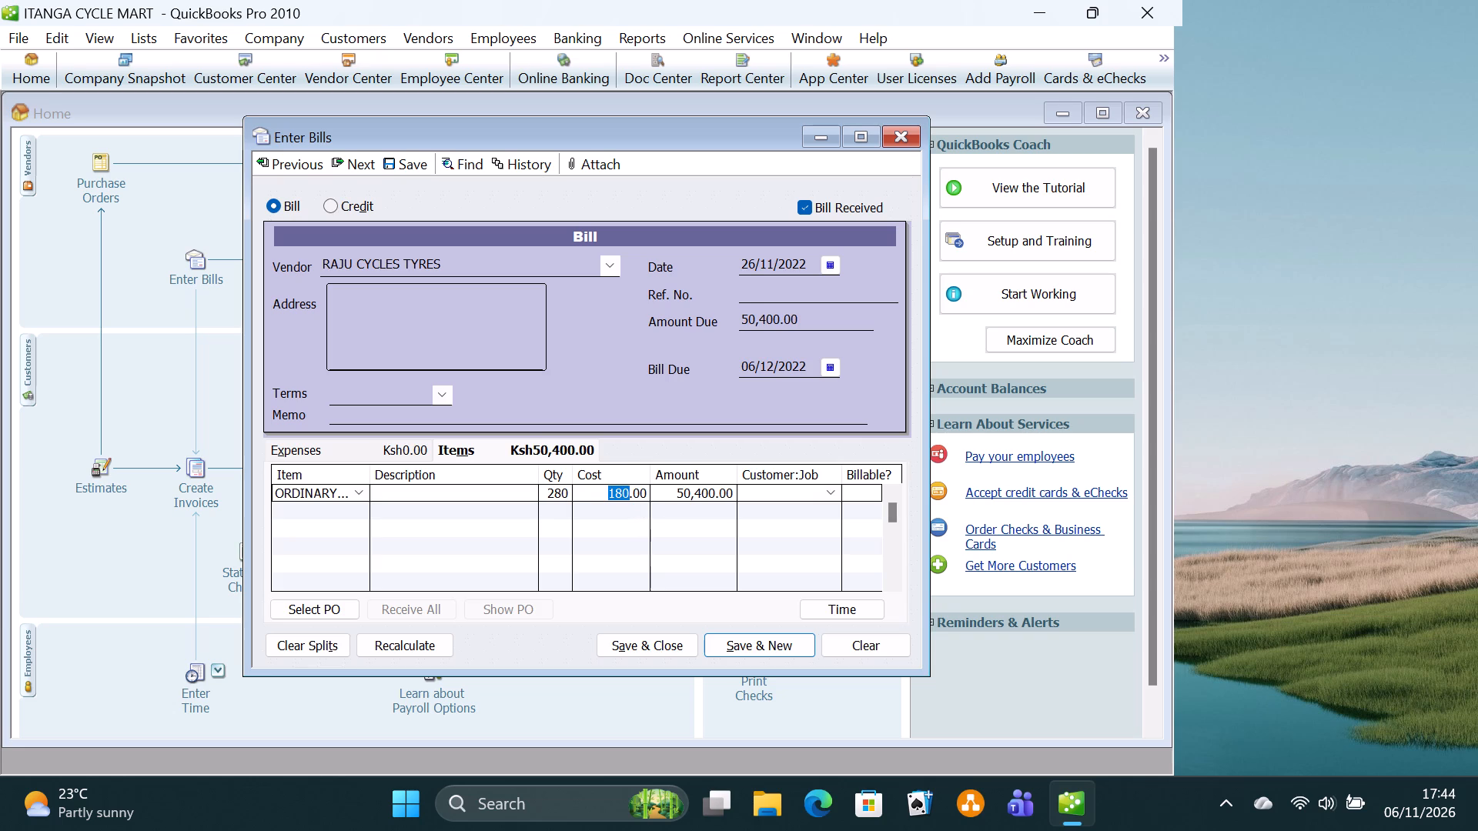
type("11")
type("500")
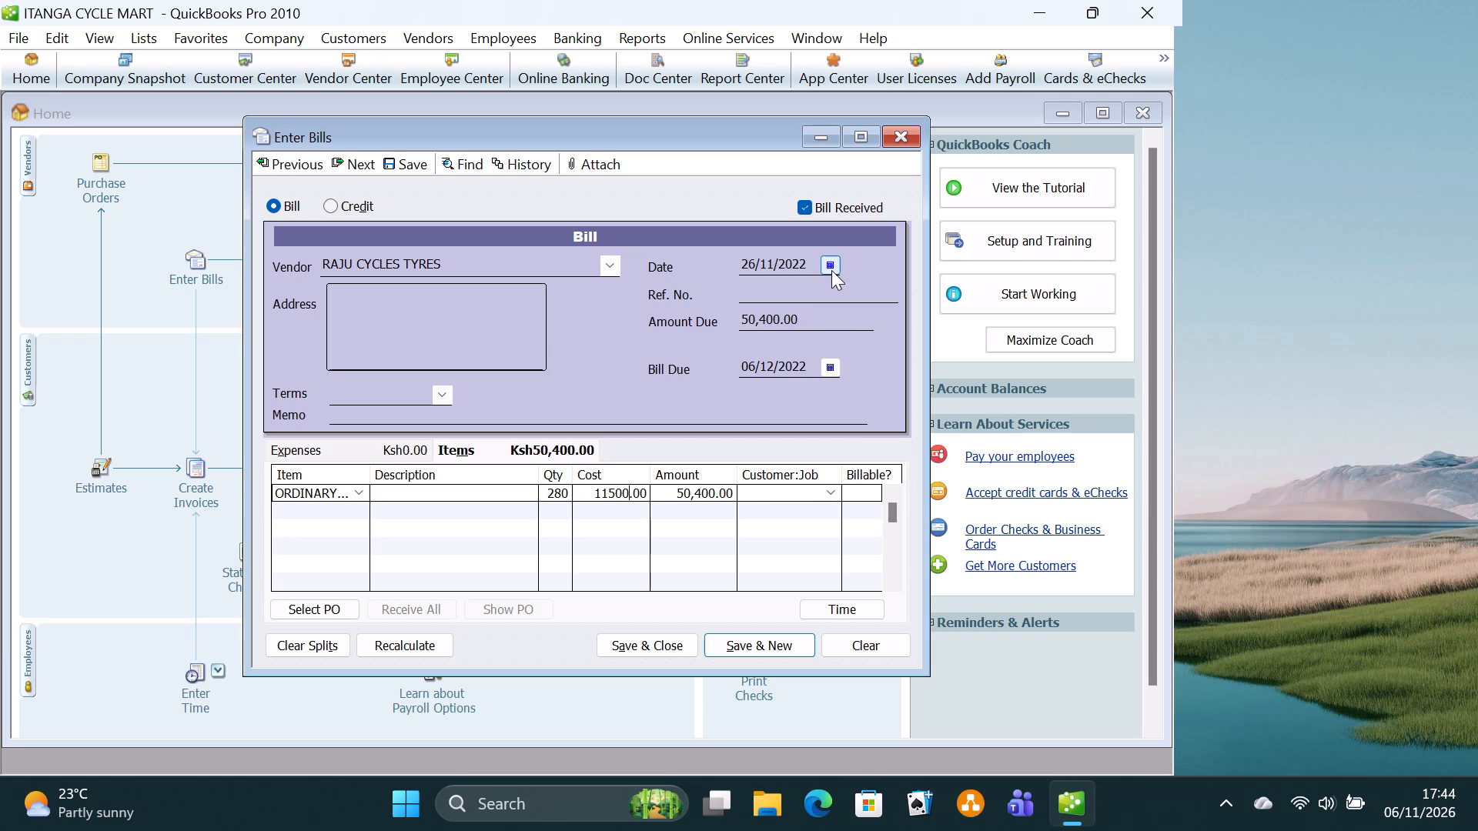
left_click(831, 270)
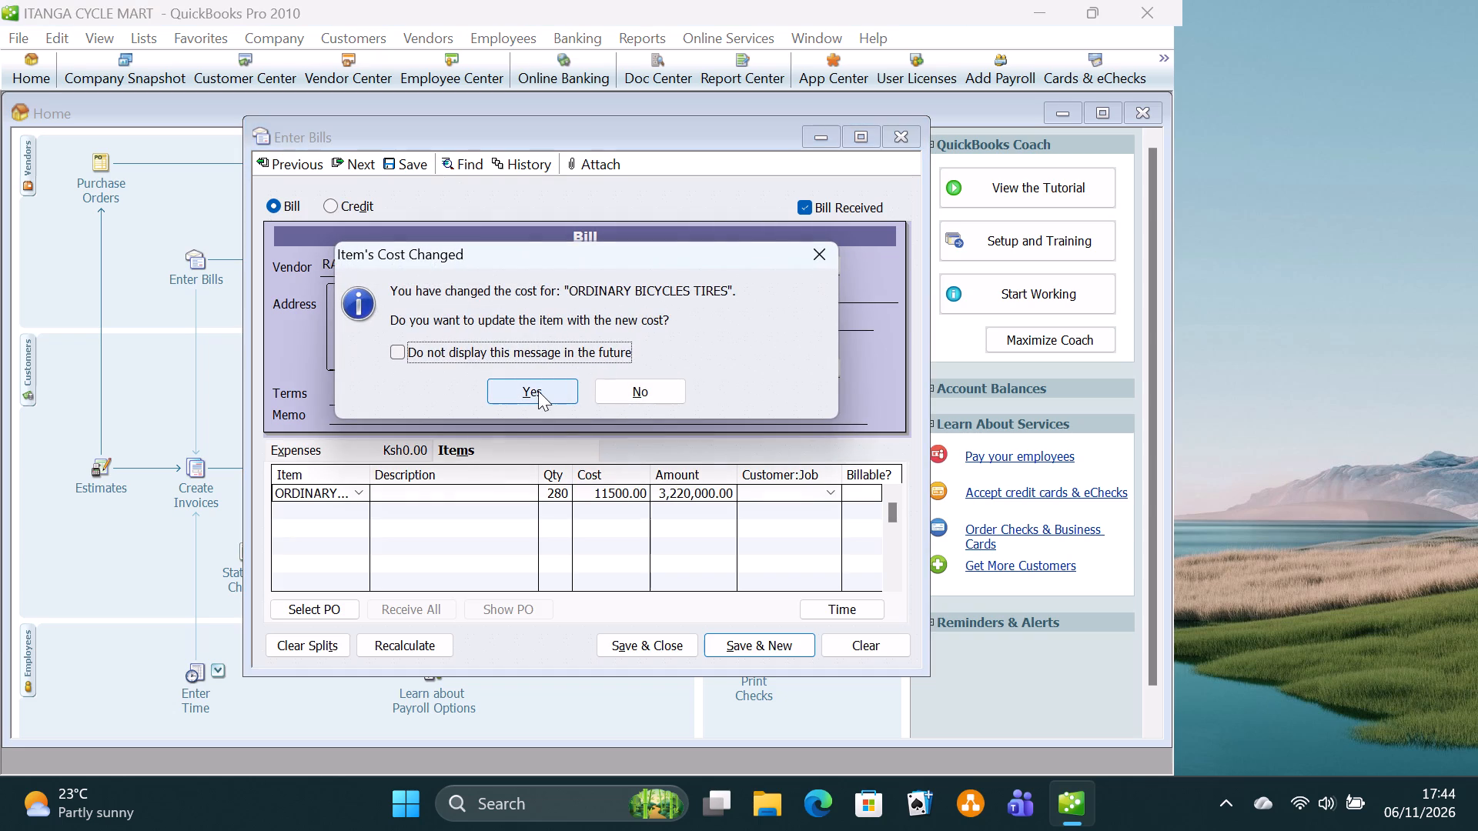
left_click(538, 391)
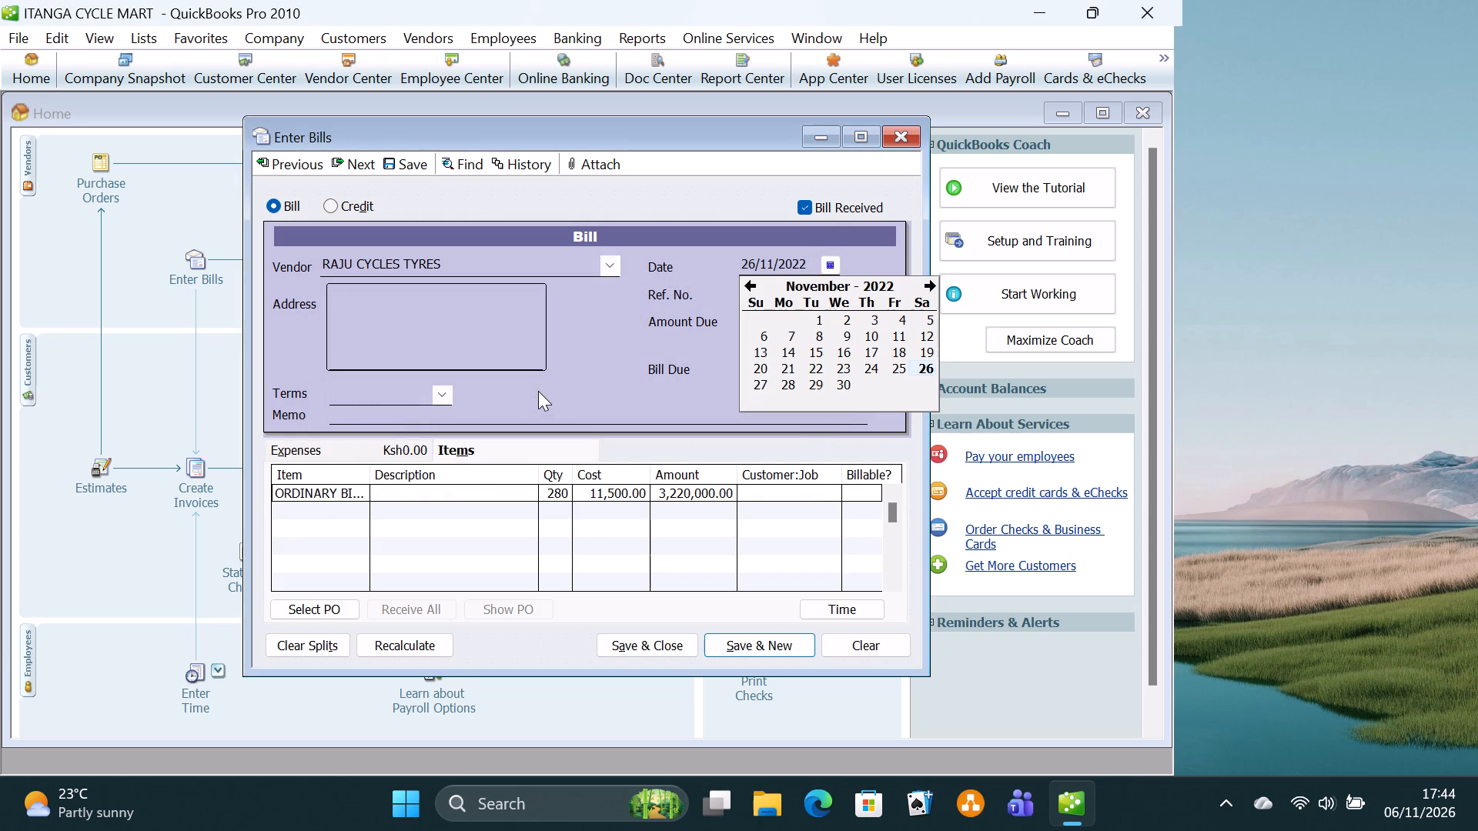
Date the RAJU CYCLES TYRES bill 22/11/2022 and save it, accepting the past date and starting a new bill.
left_click(814, 366)
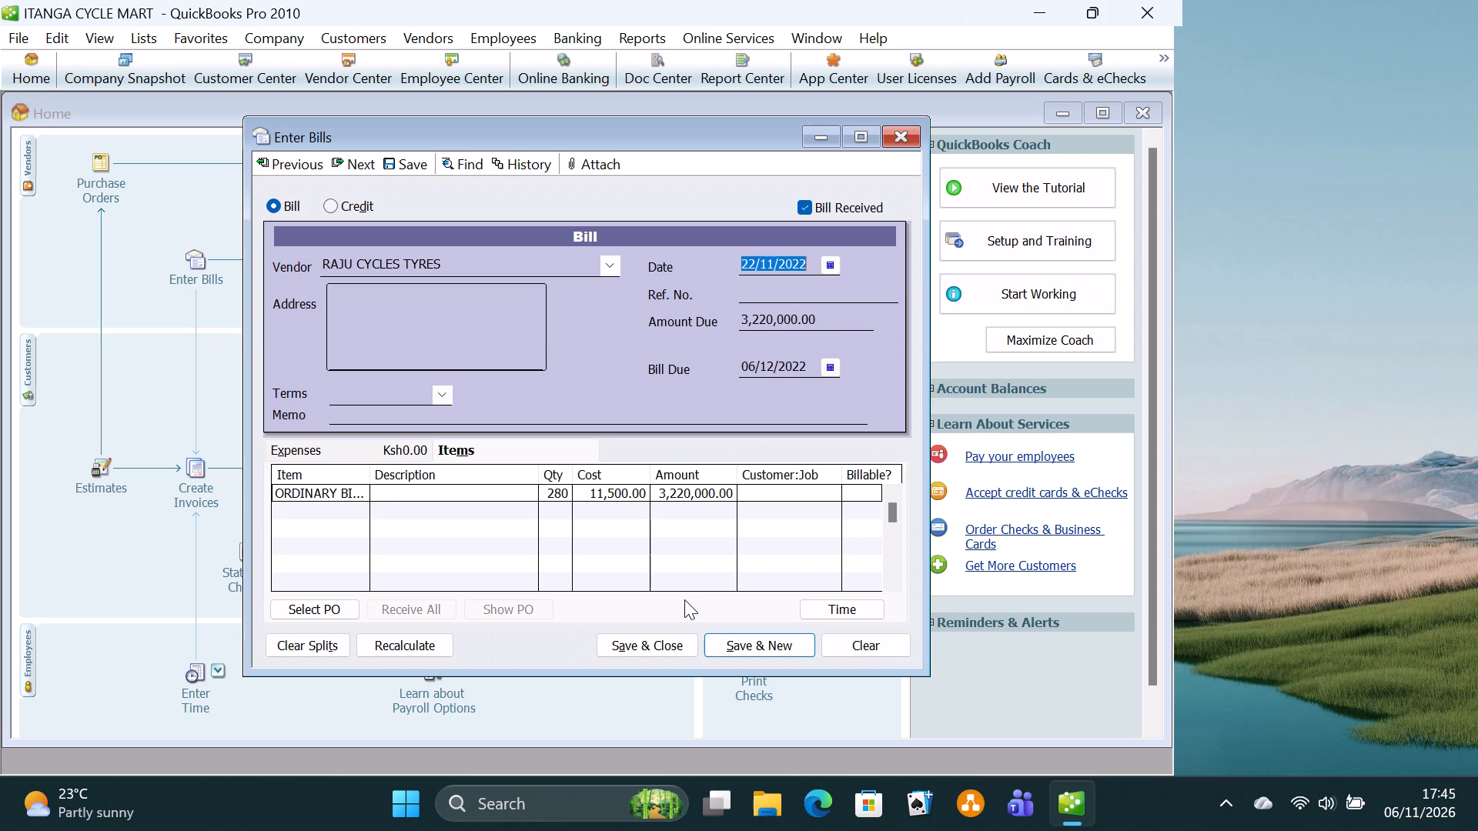
left_click(729, 646)
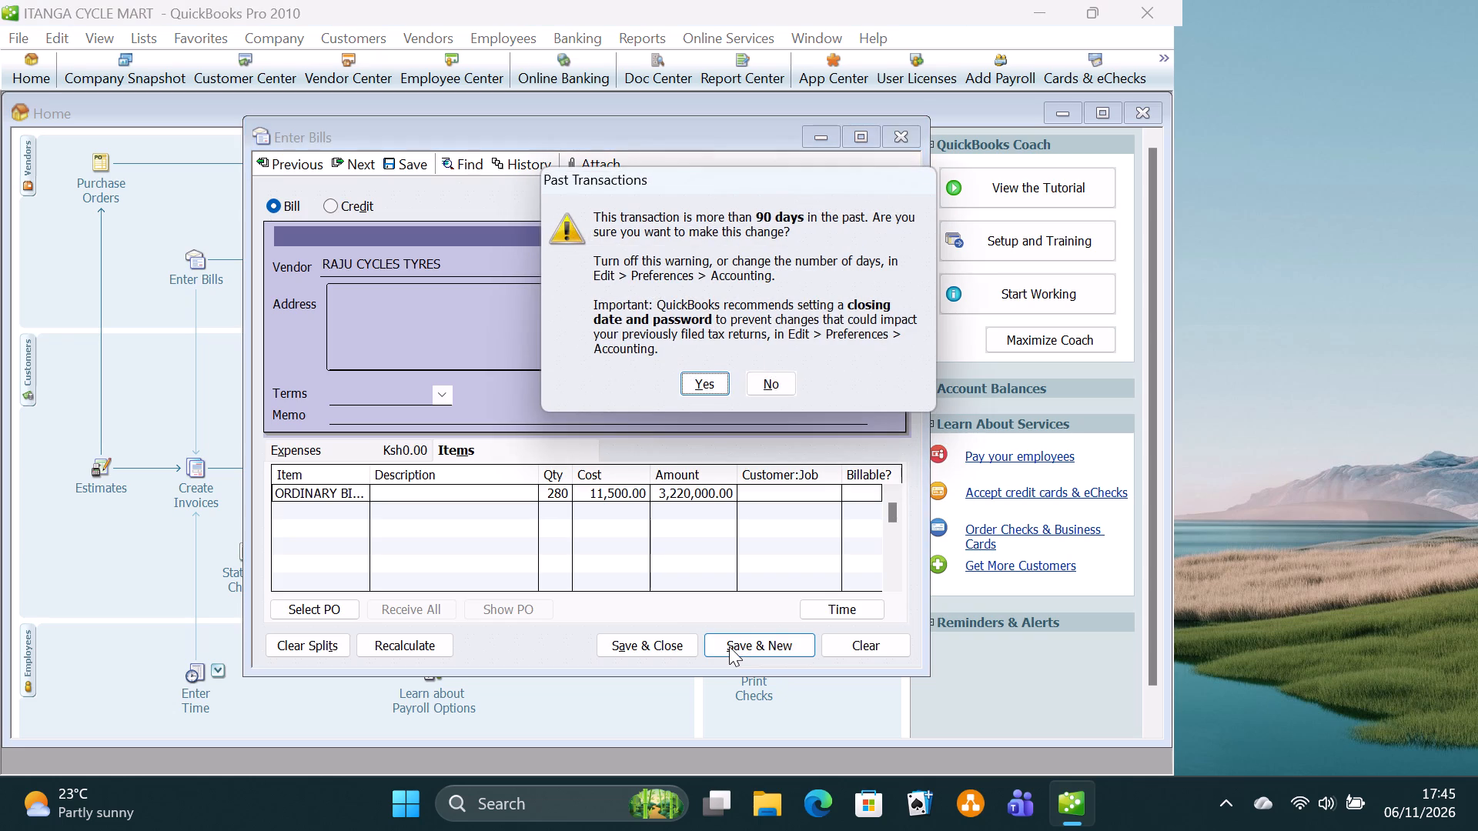
left_click(706, 378)
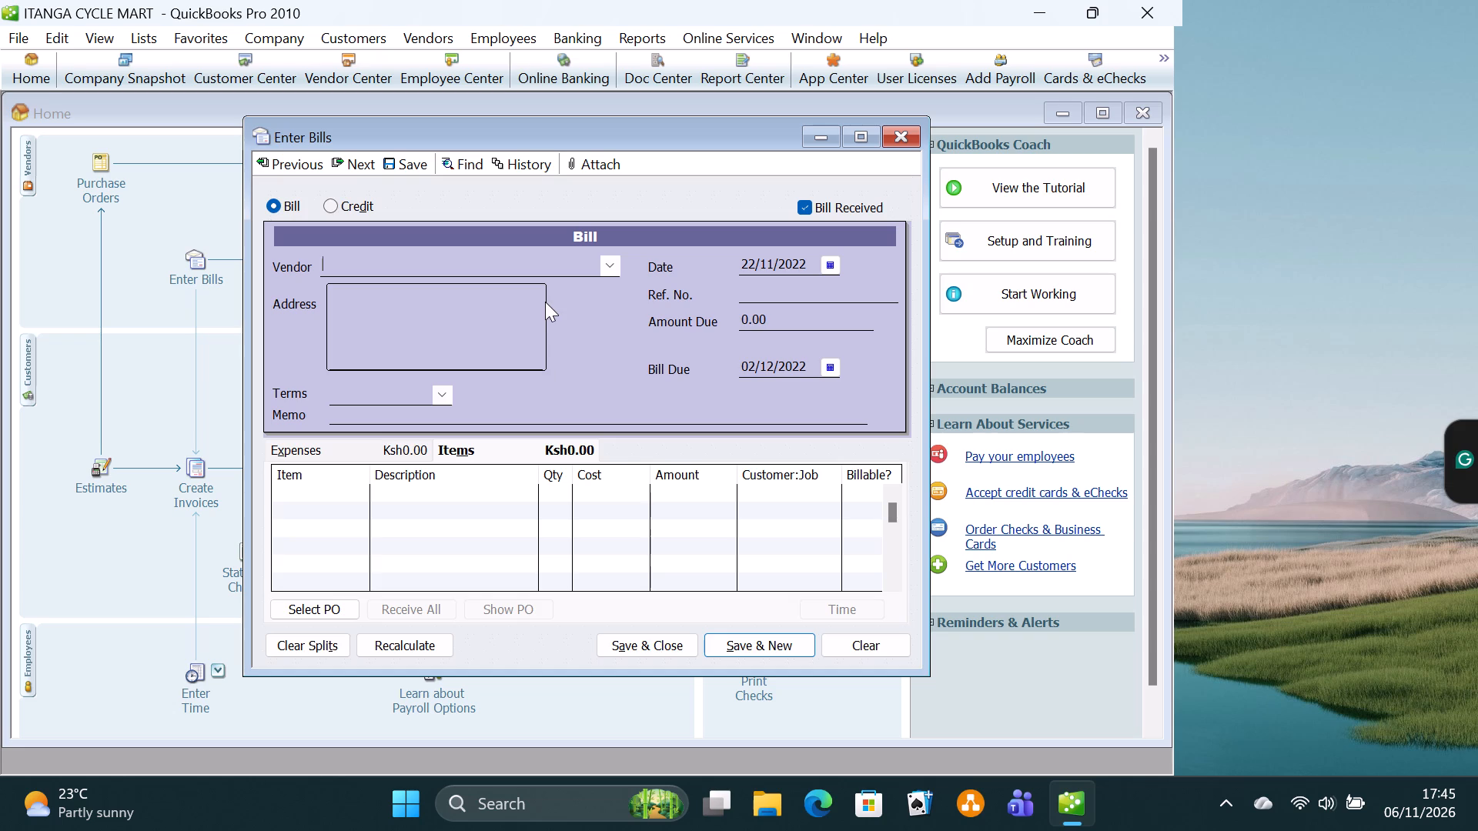
Select RAJU CYCLES TYRES as the new bill's vendor and MOUNTAIN BICYCLES TYRES as its first item.
left_click_drag(610, 269, 442, 315)
left_click(442, 315)
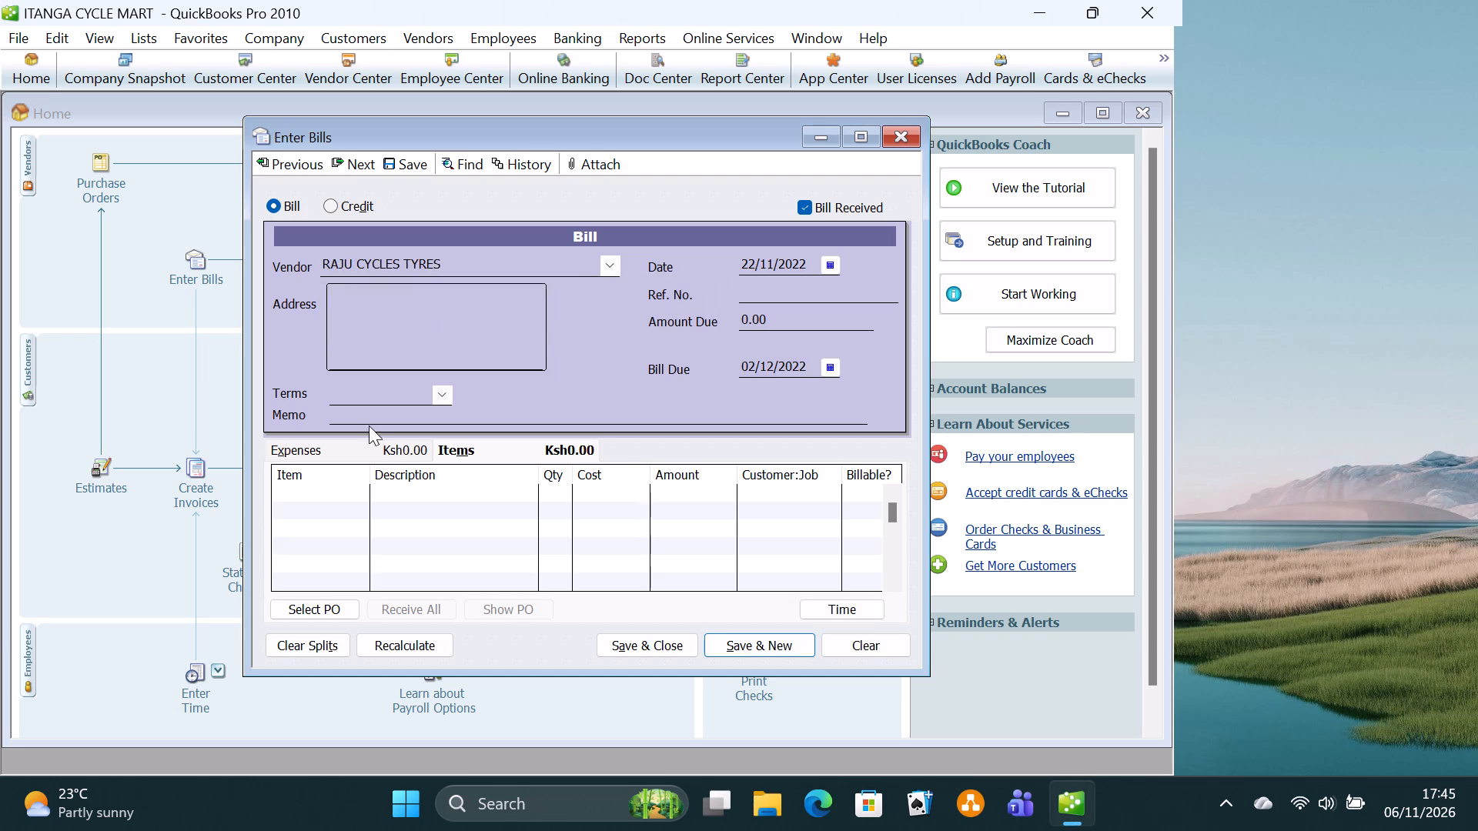
left_click(346, 481)
left_click(344, 494)
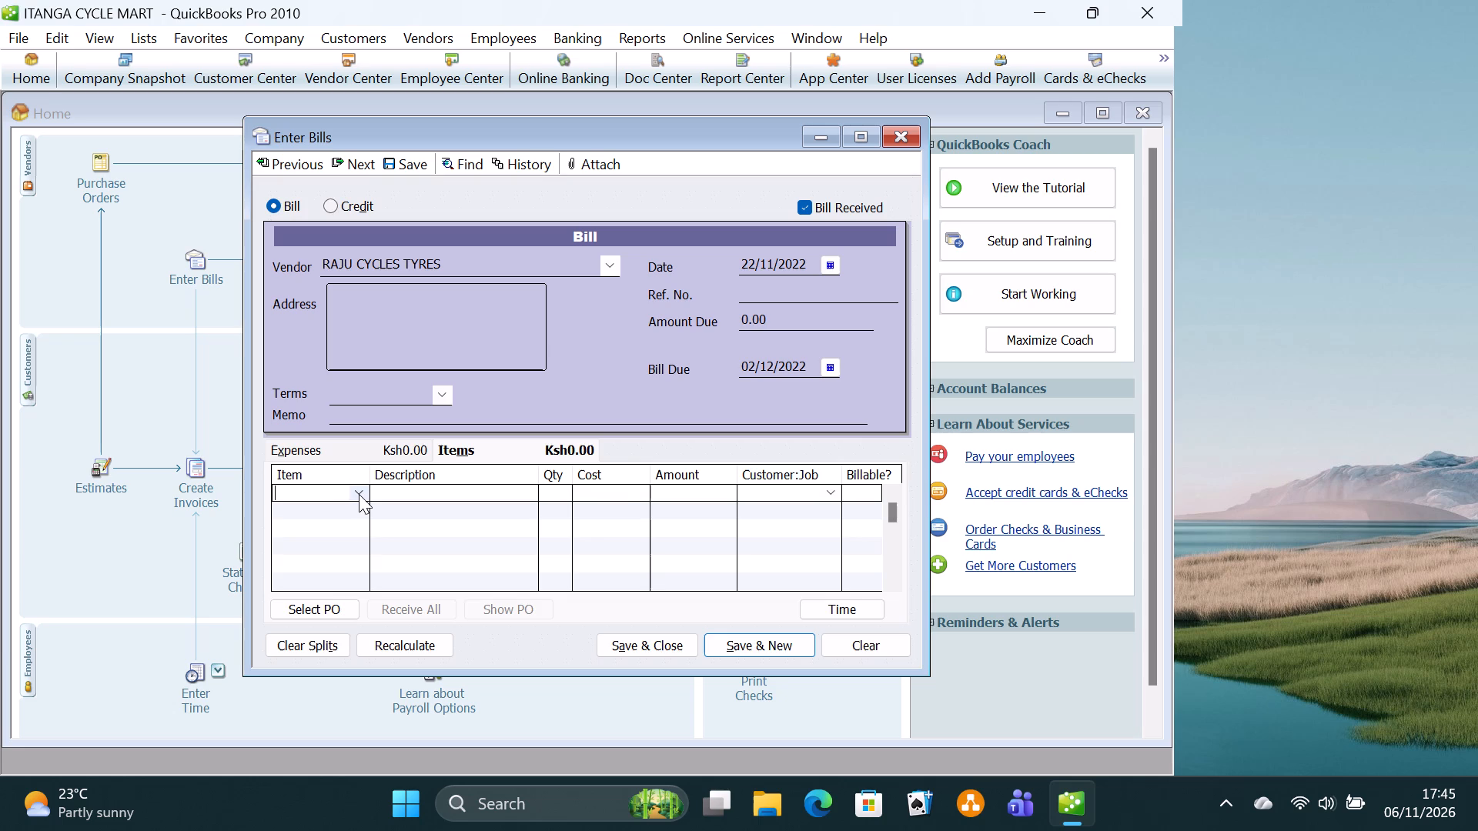
left_click(359, 494)
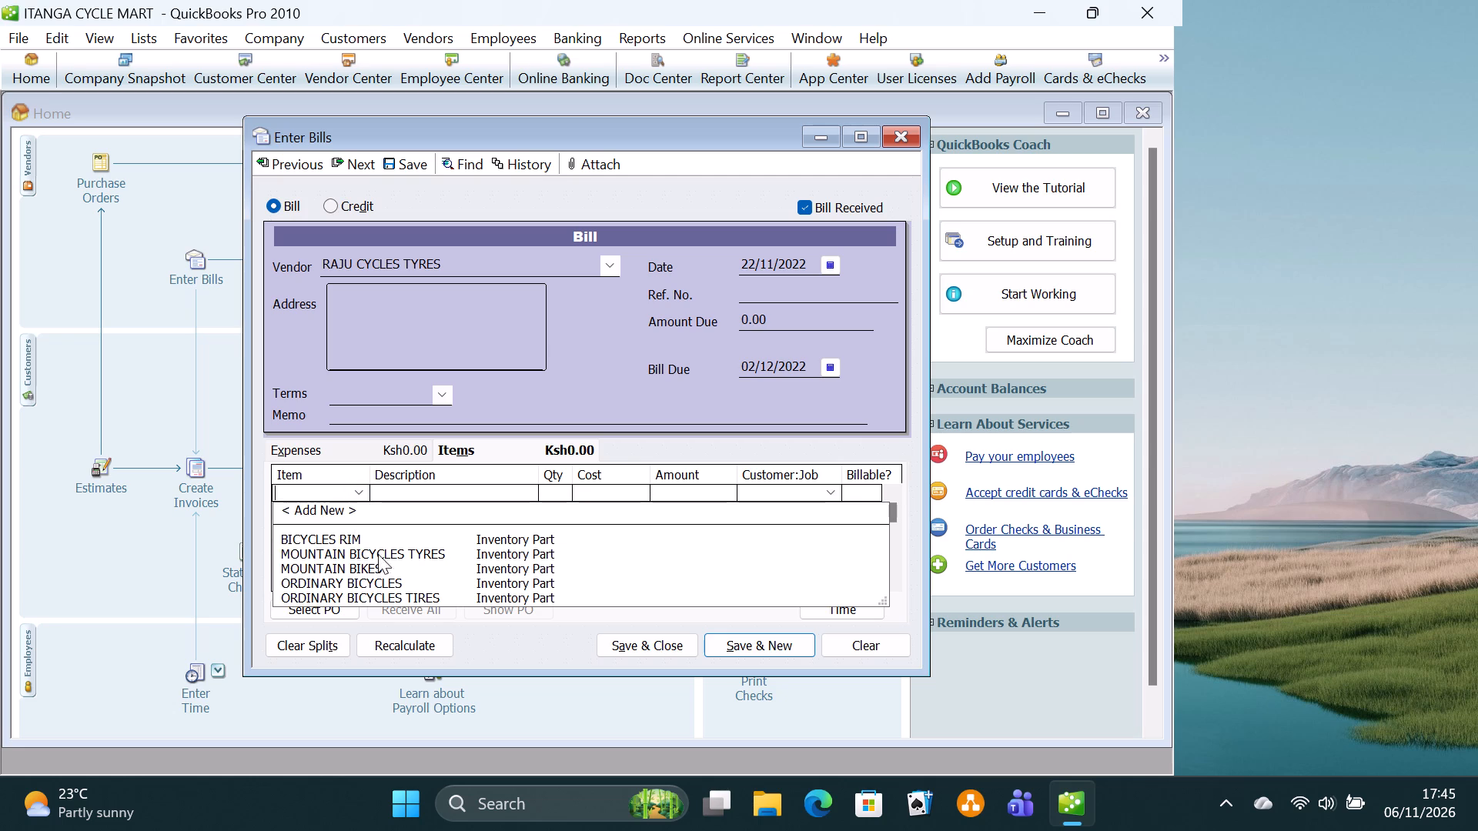
left_click(379, 549)
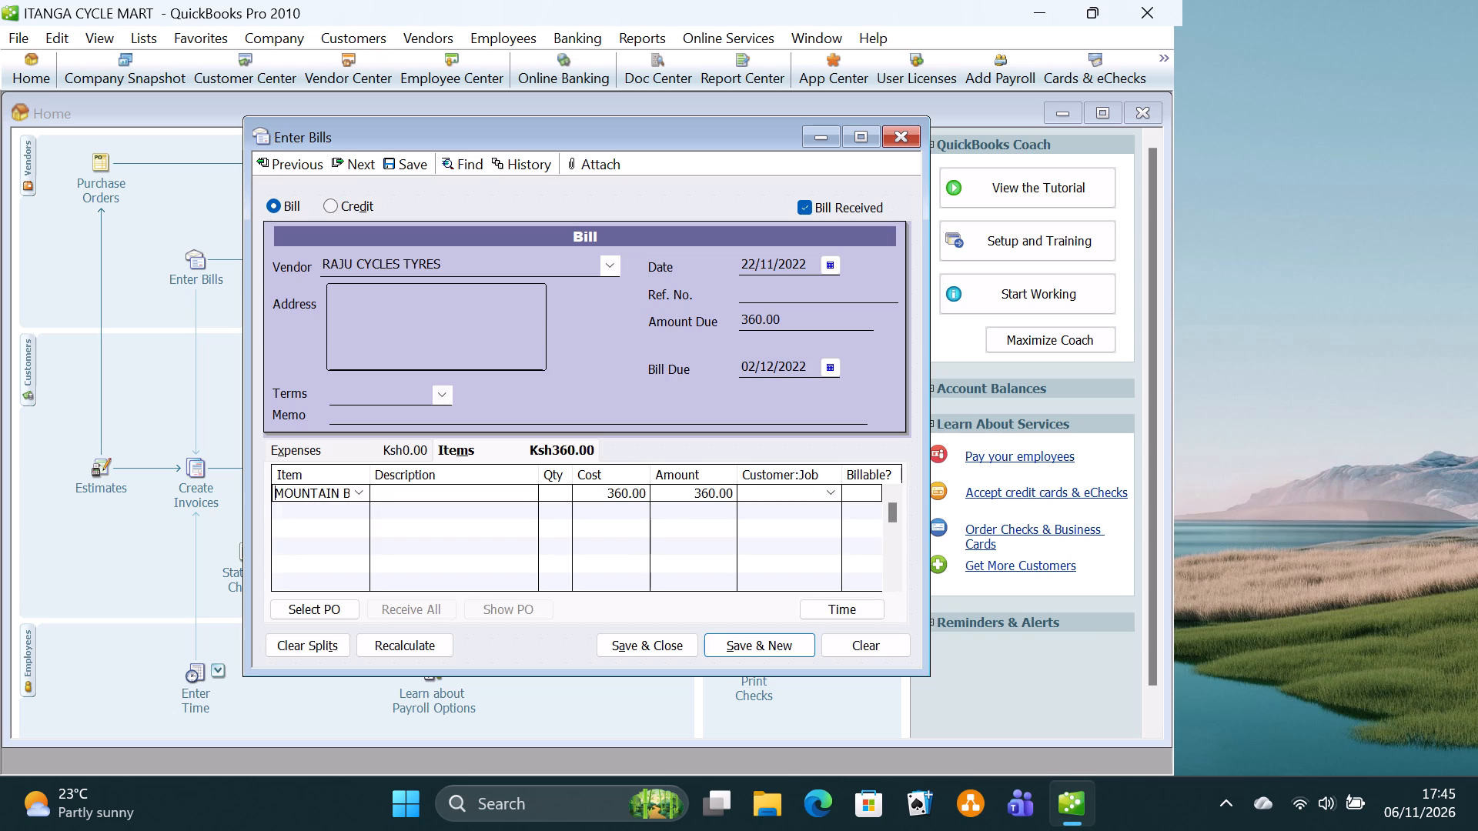
Set the MOUNTAIN BICYCLES TYRES line to quantity 146 and cost 350, updating the item with the new cost.
left_click(553, 493)
type("146")
left_click(622, 491)
key("2")
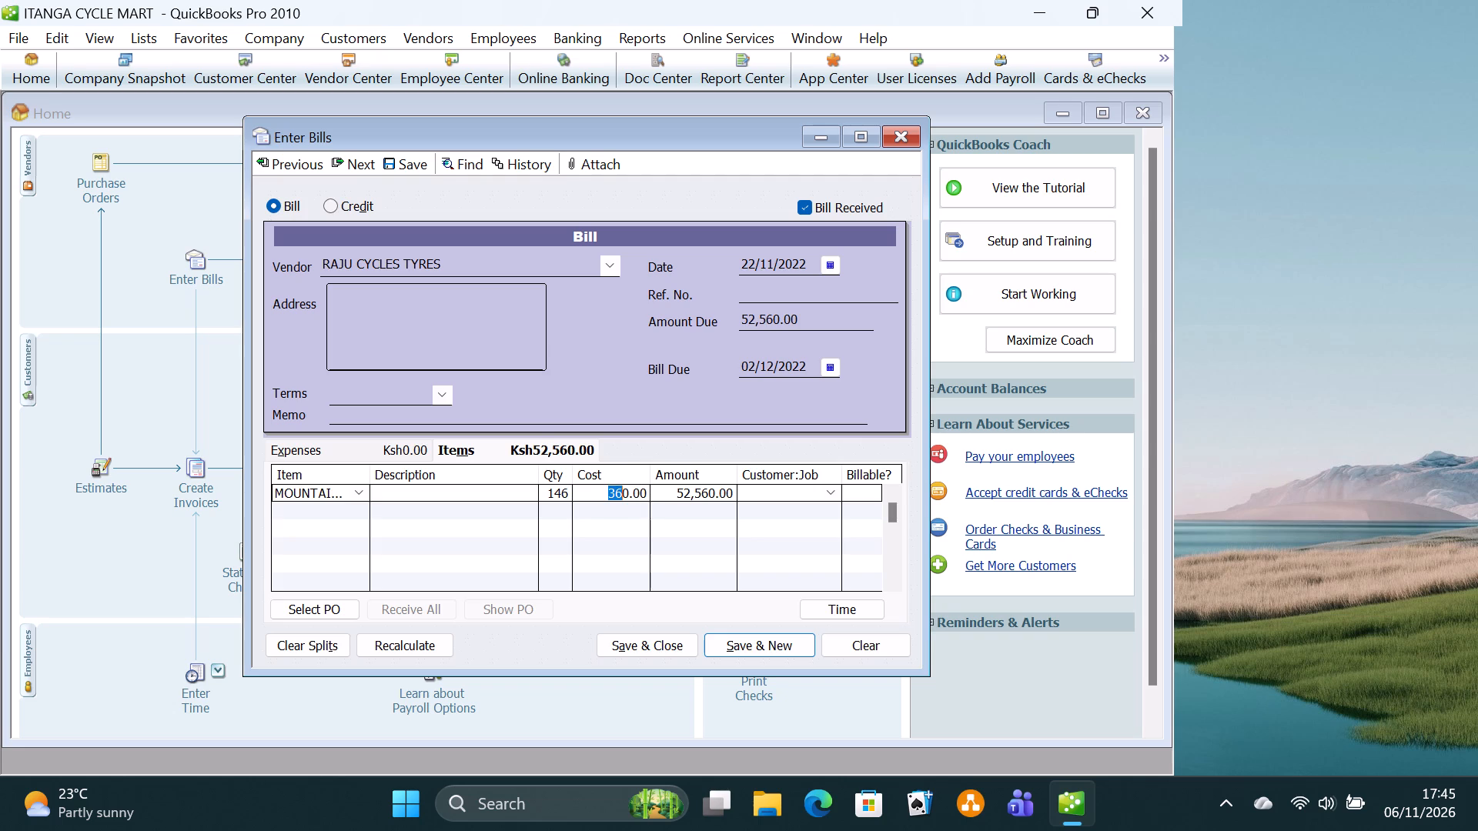
key("BackSpace")
type("35")
left_click(353, 512)
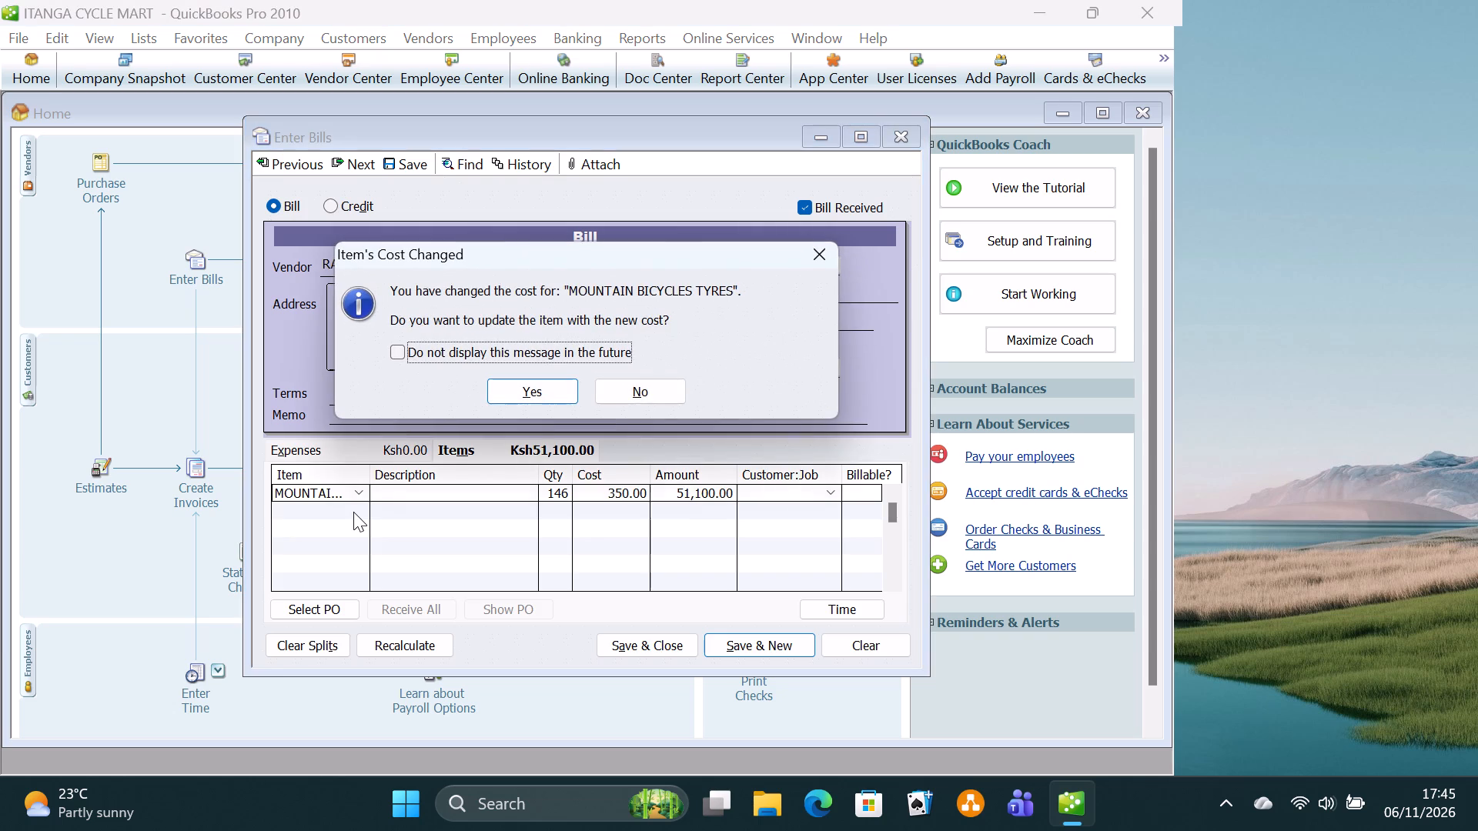
left_click(540, 392)
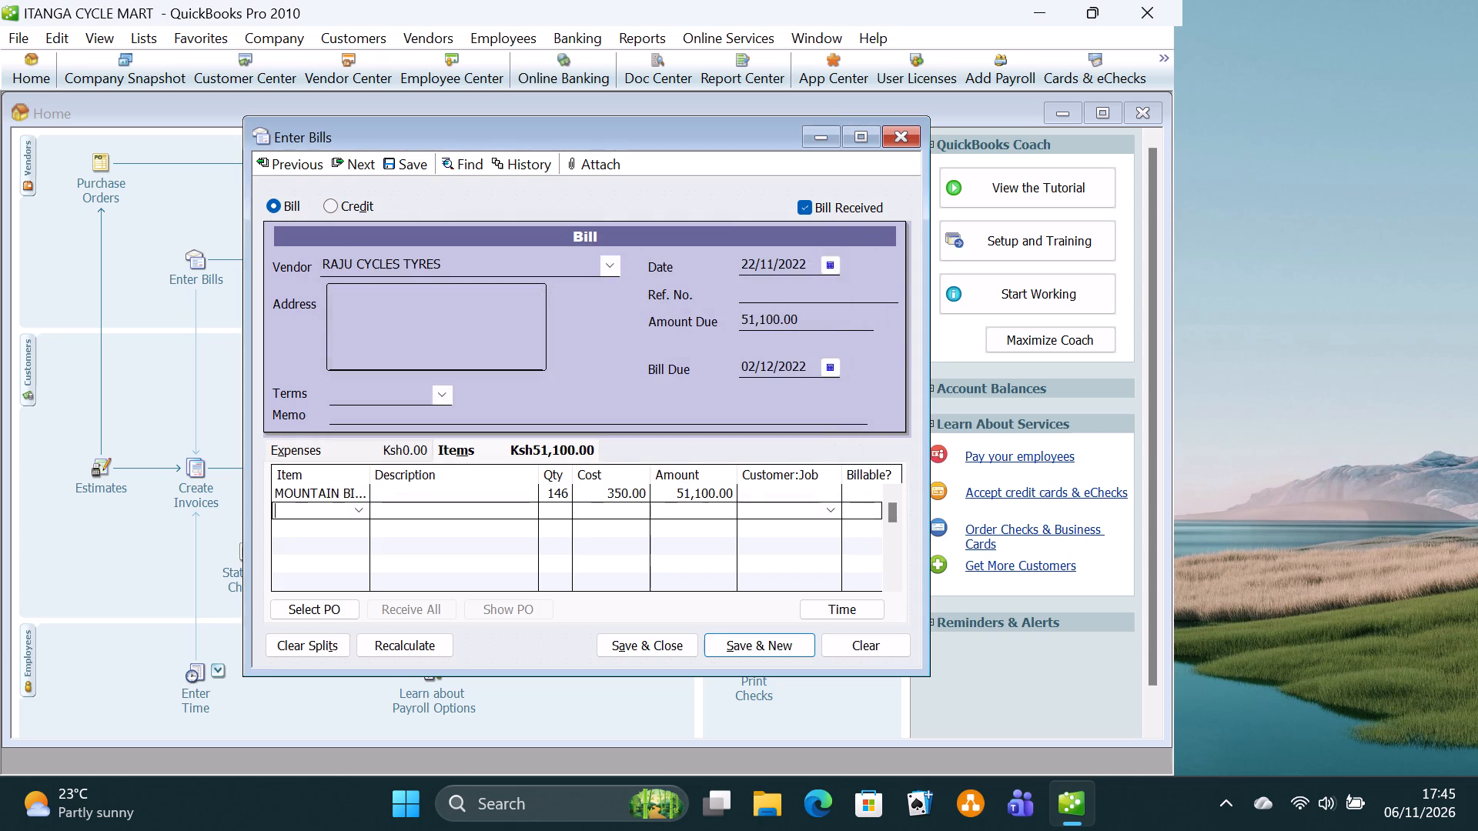
Add an ORDINARY BICYCLES TIRES line with quantity 220 and cost 175, updating the item with the new cost.
left_click(356, 510)
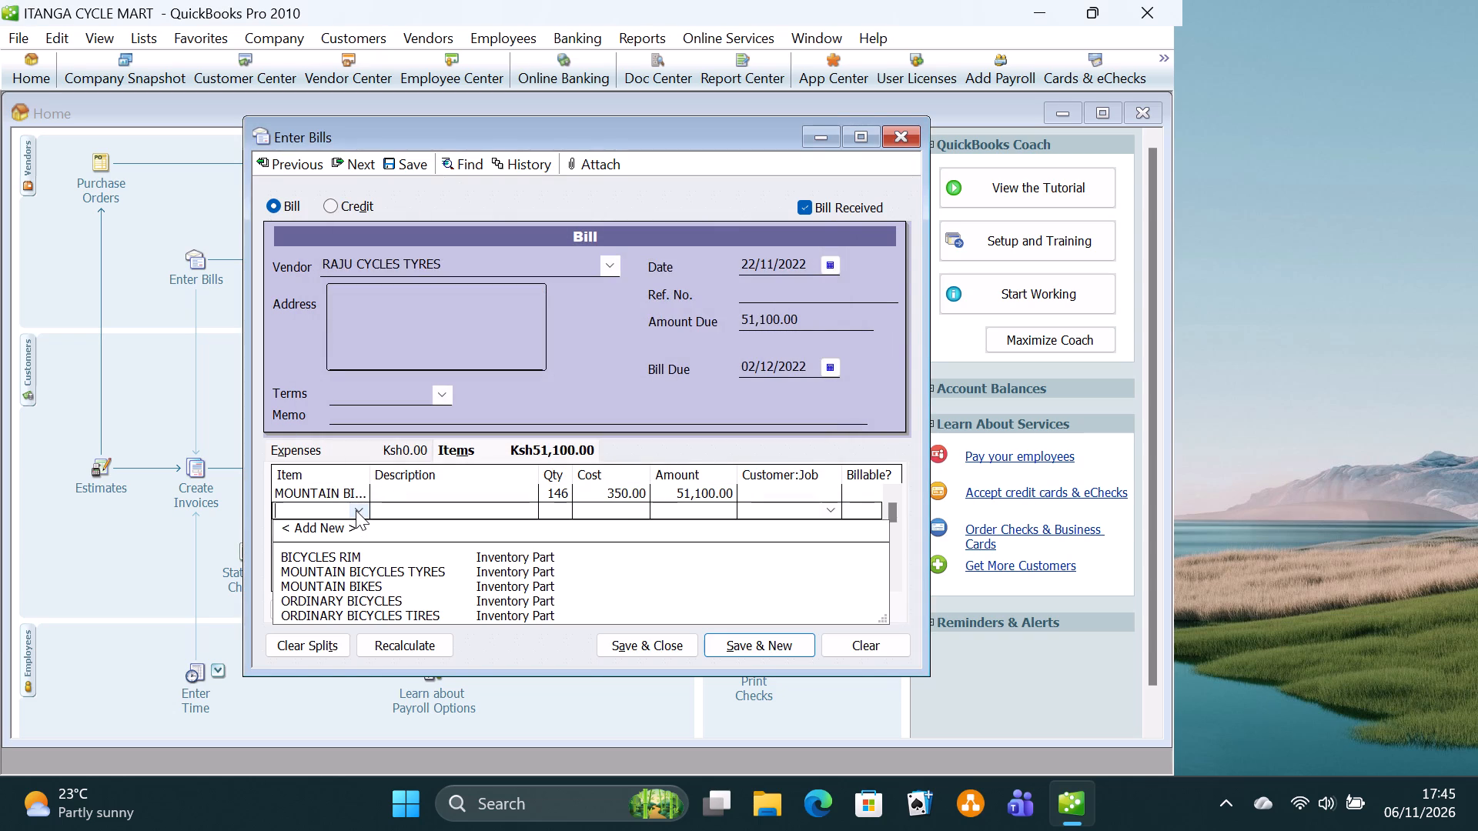
left_click(347, 619)
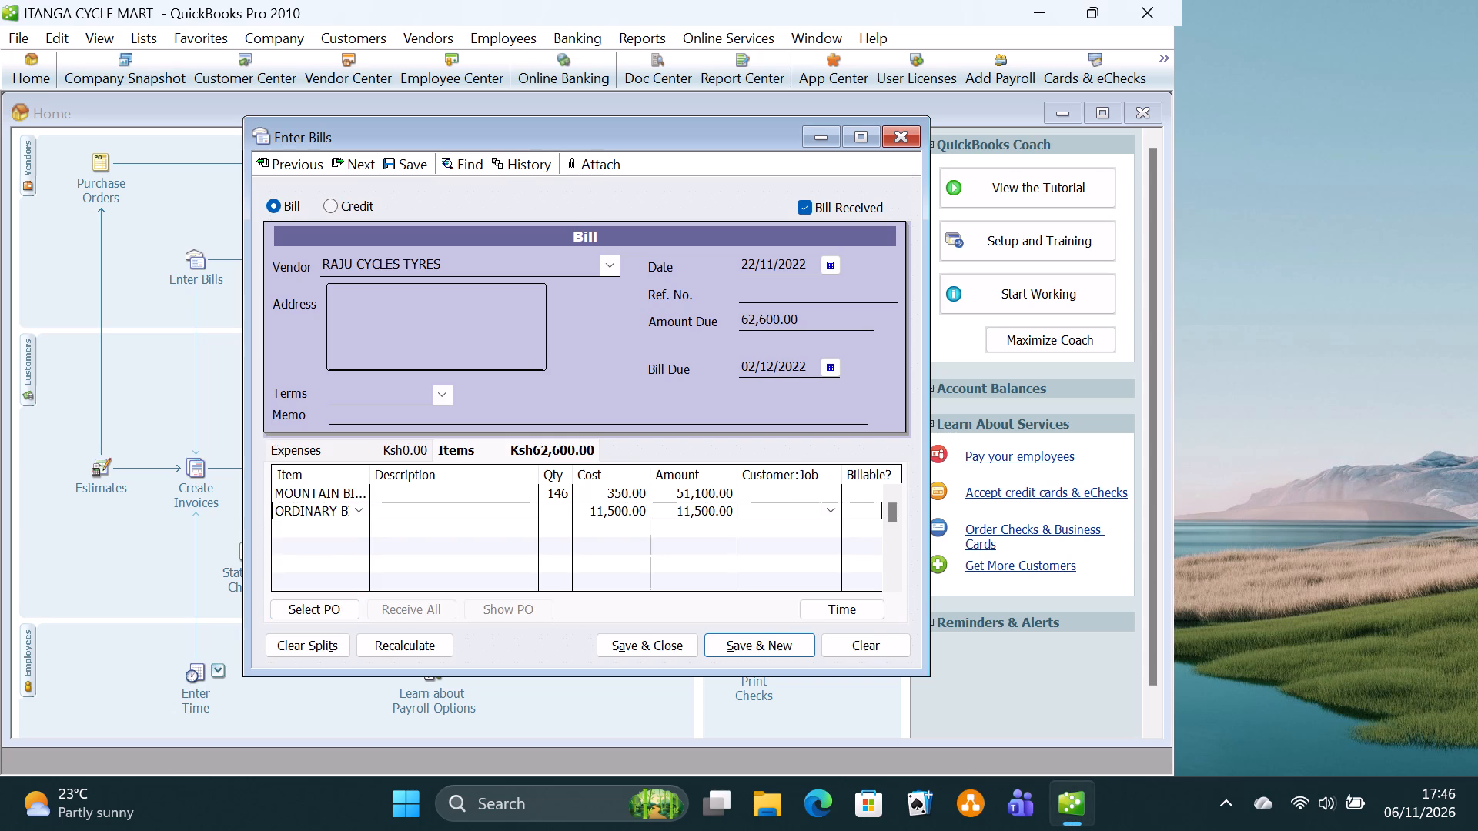
left_click(559, 519)
type("220")
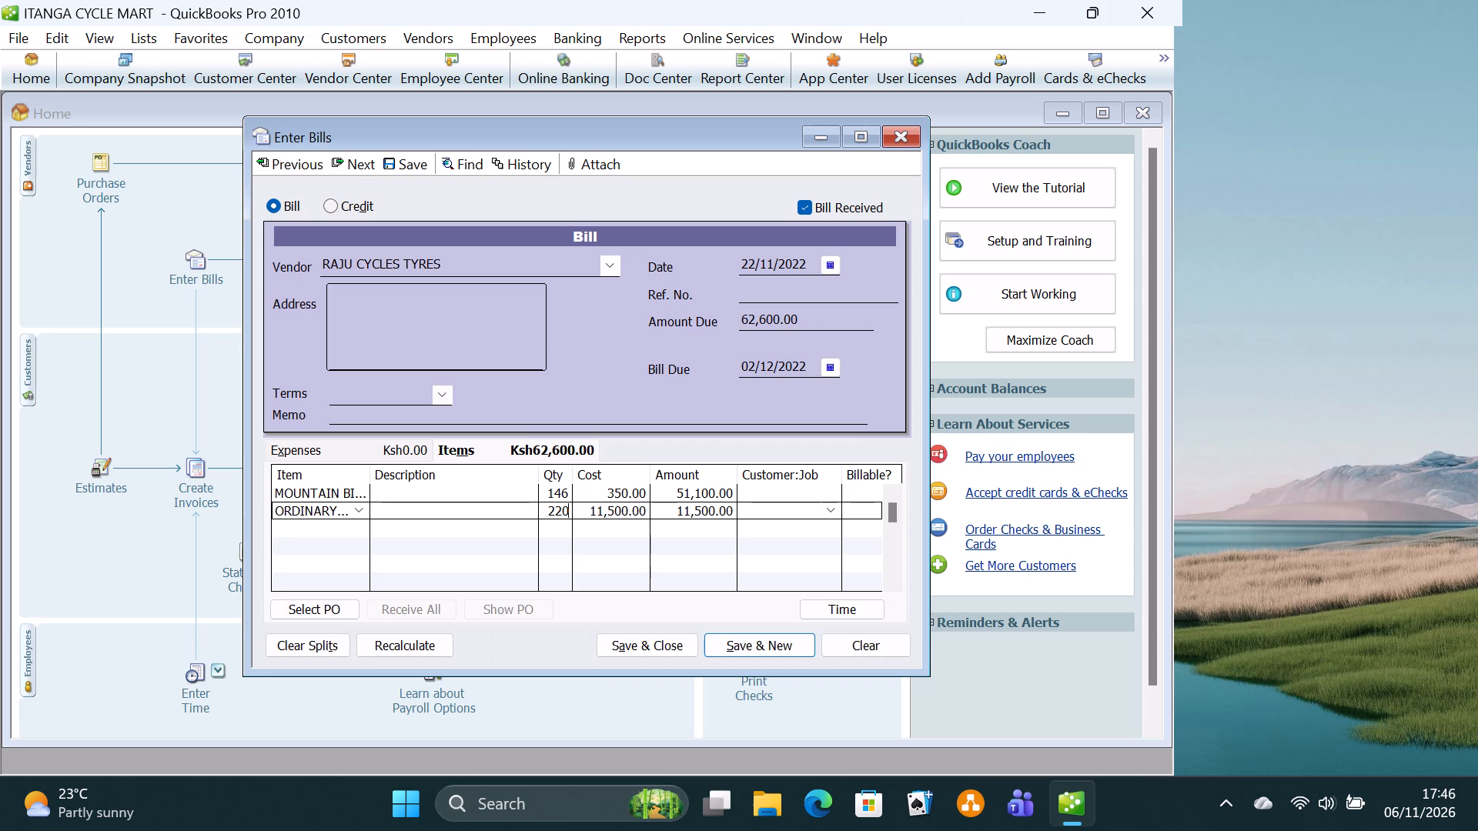
left_click(624, 512)
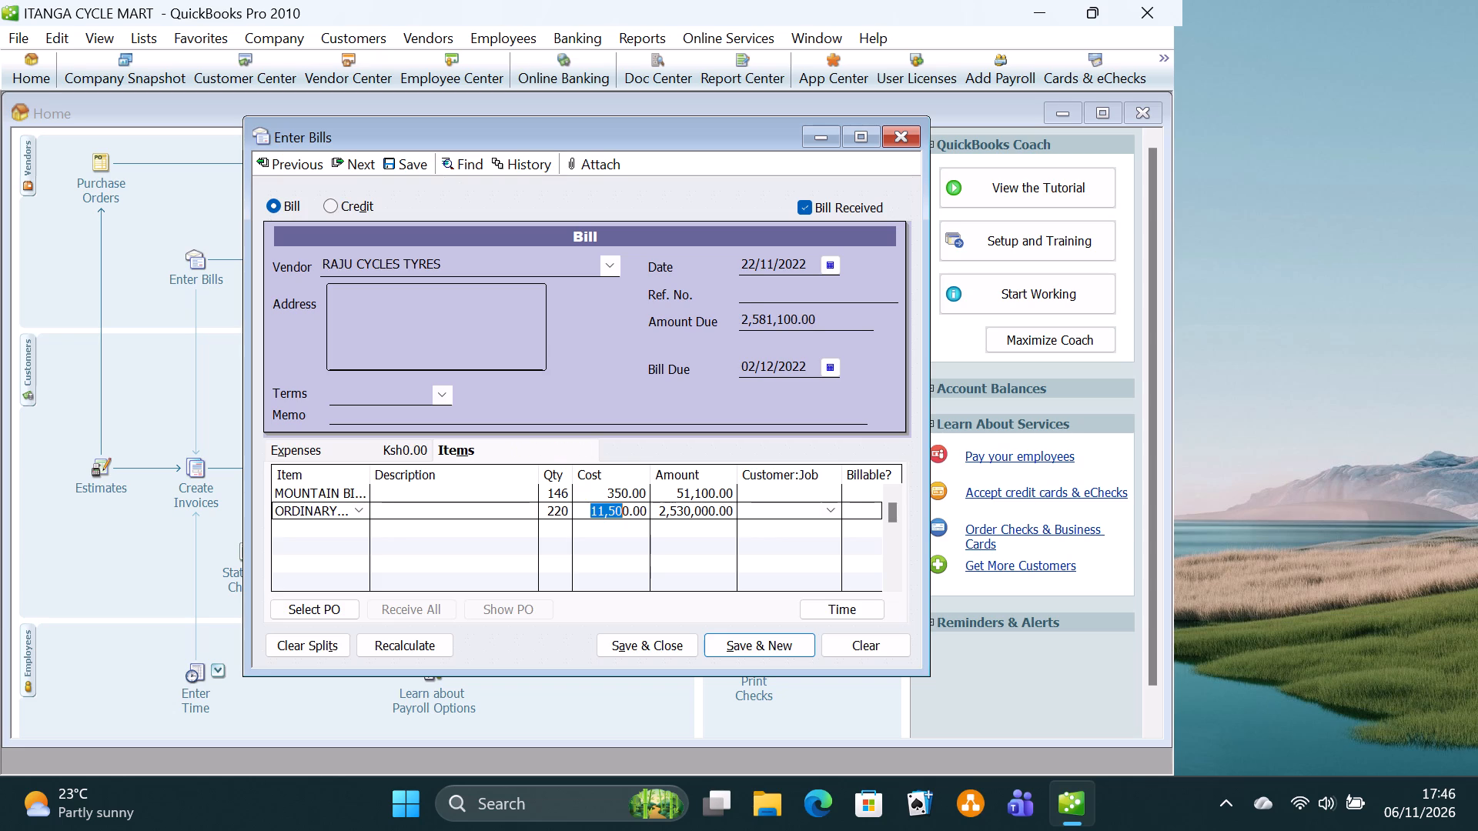
key("BackSpace")
type("174")
key("BackSpace")
key("5")
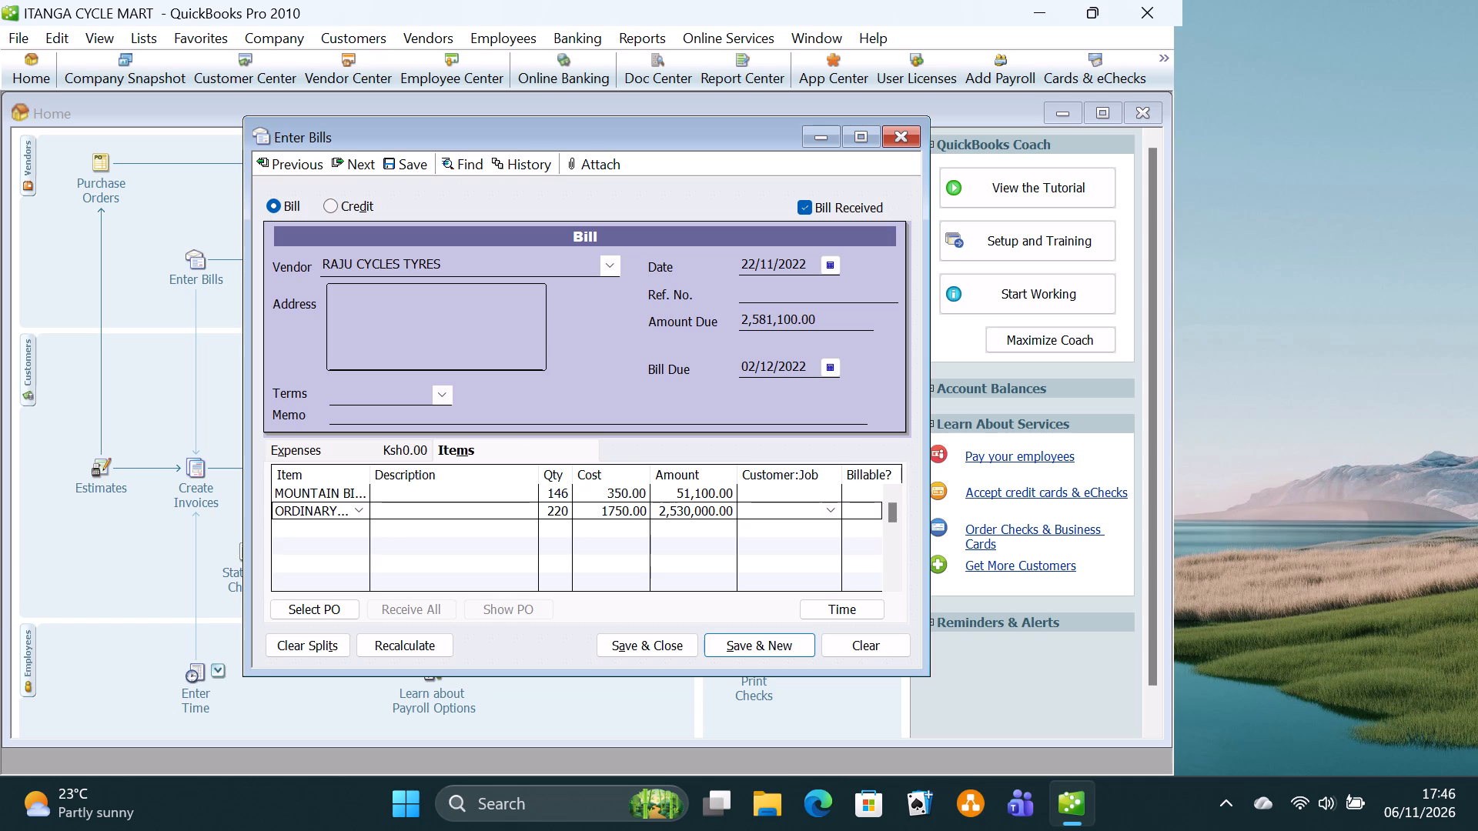
left_click(627, 508)
key("BackSpace")
left_click(831, 269)
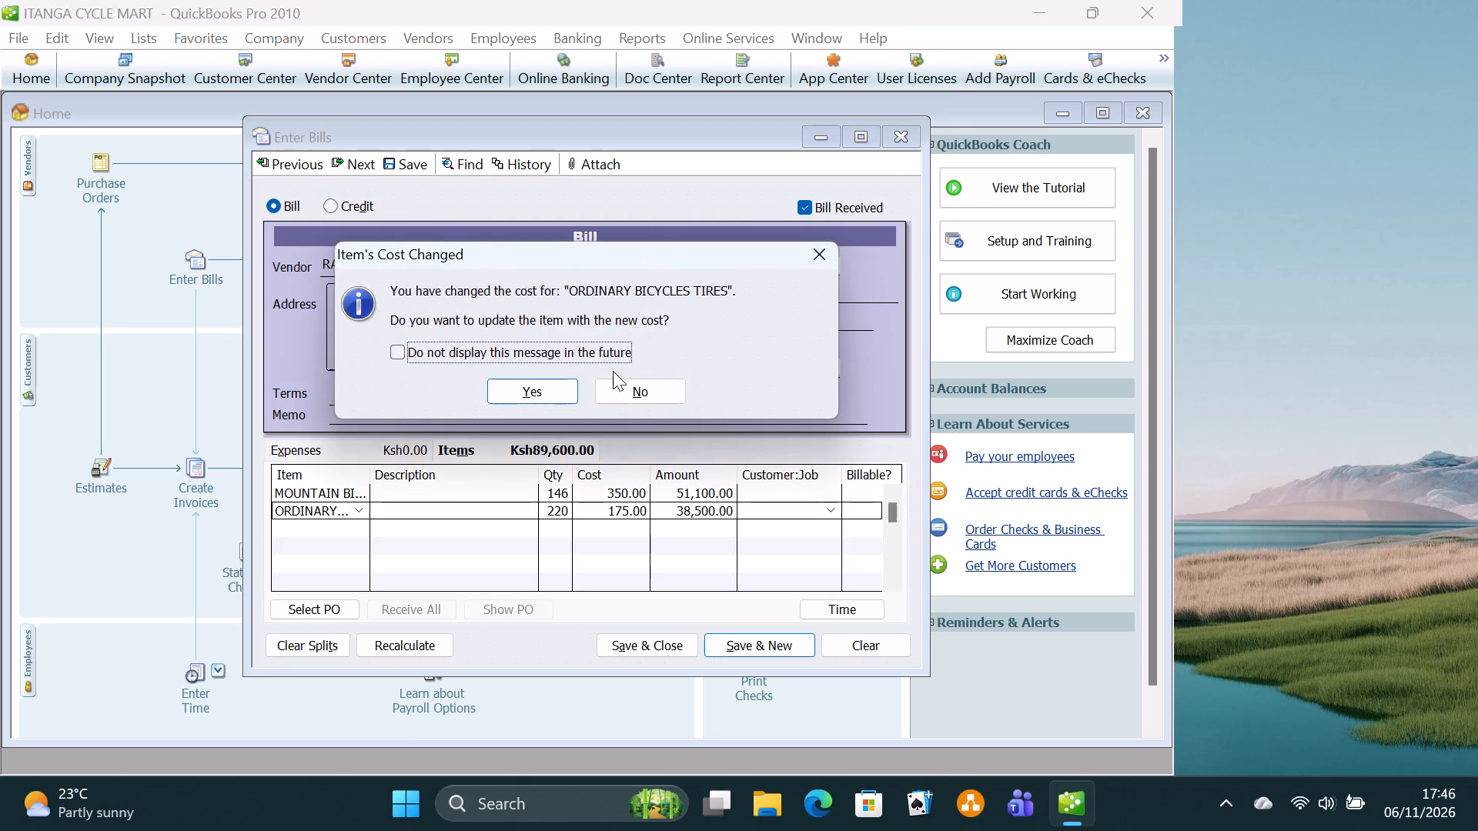
left_click(555, 392)
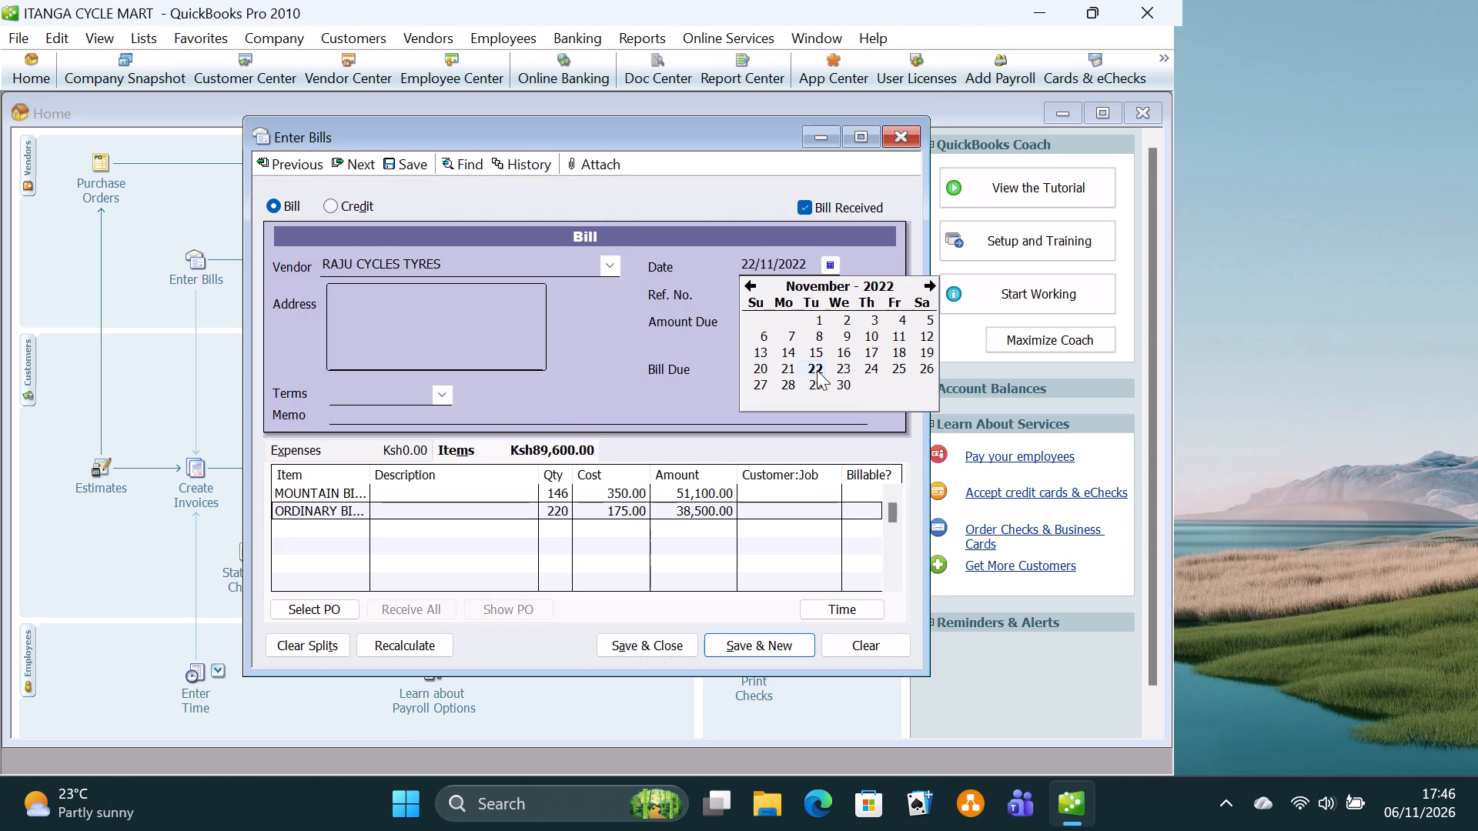
Date the RAJU CYCLES TYRES bill 26/11/2022, then save and close it, accepting the past date.
left_click(932, 362)
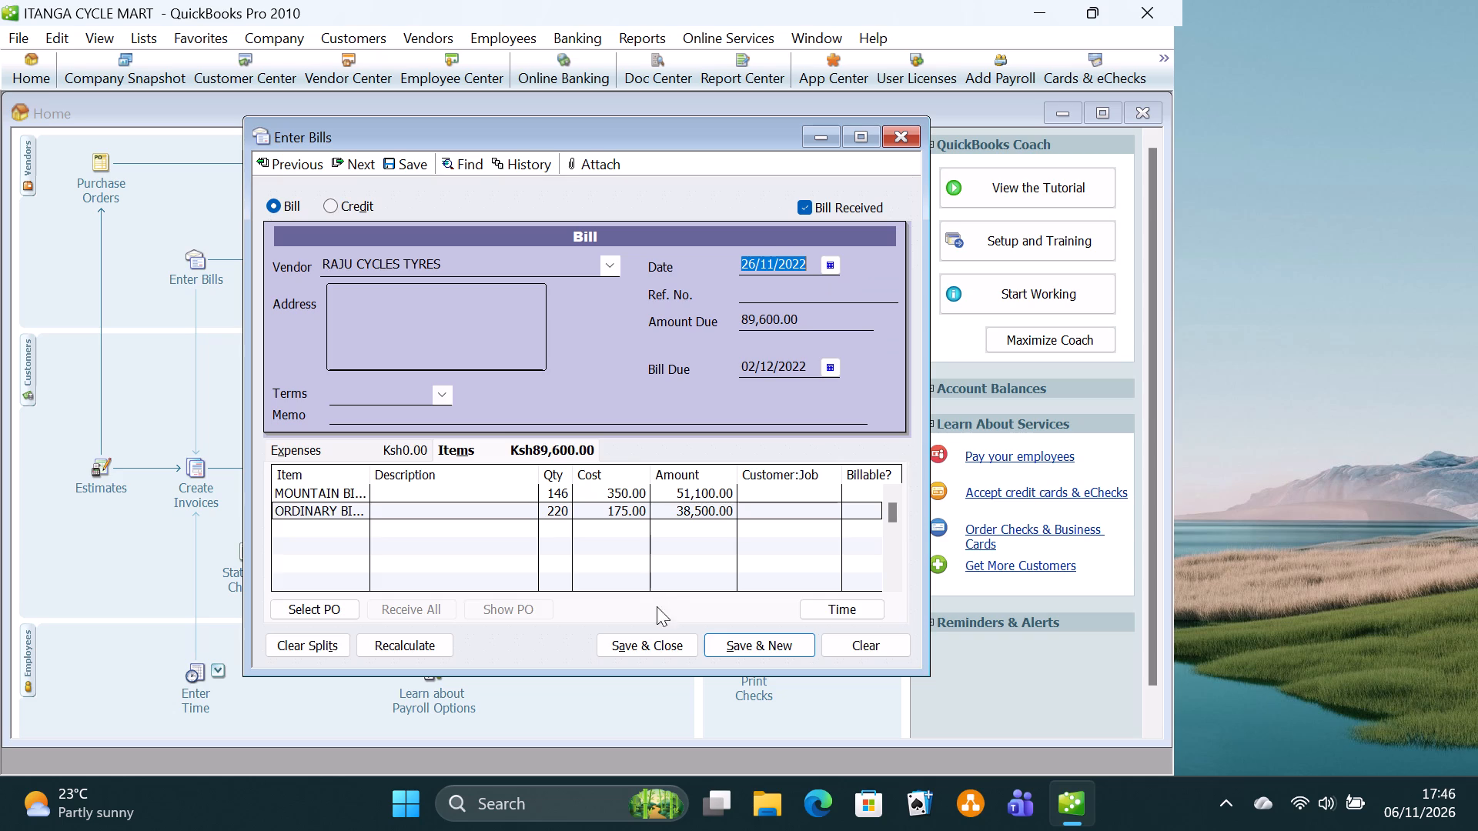
left_click(657, 642)
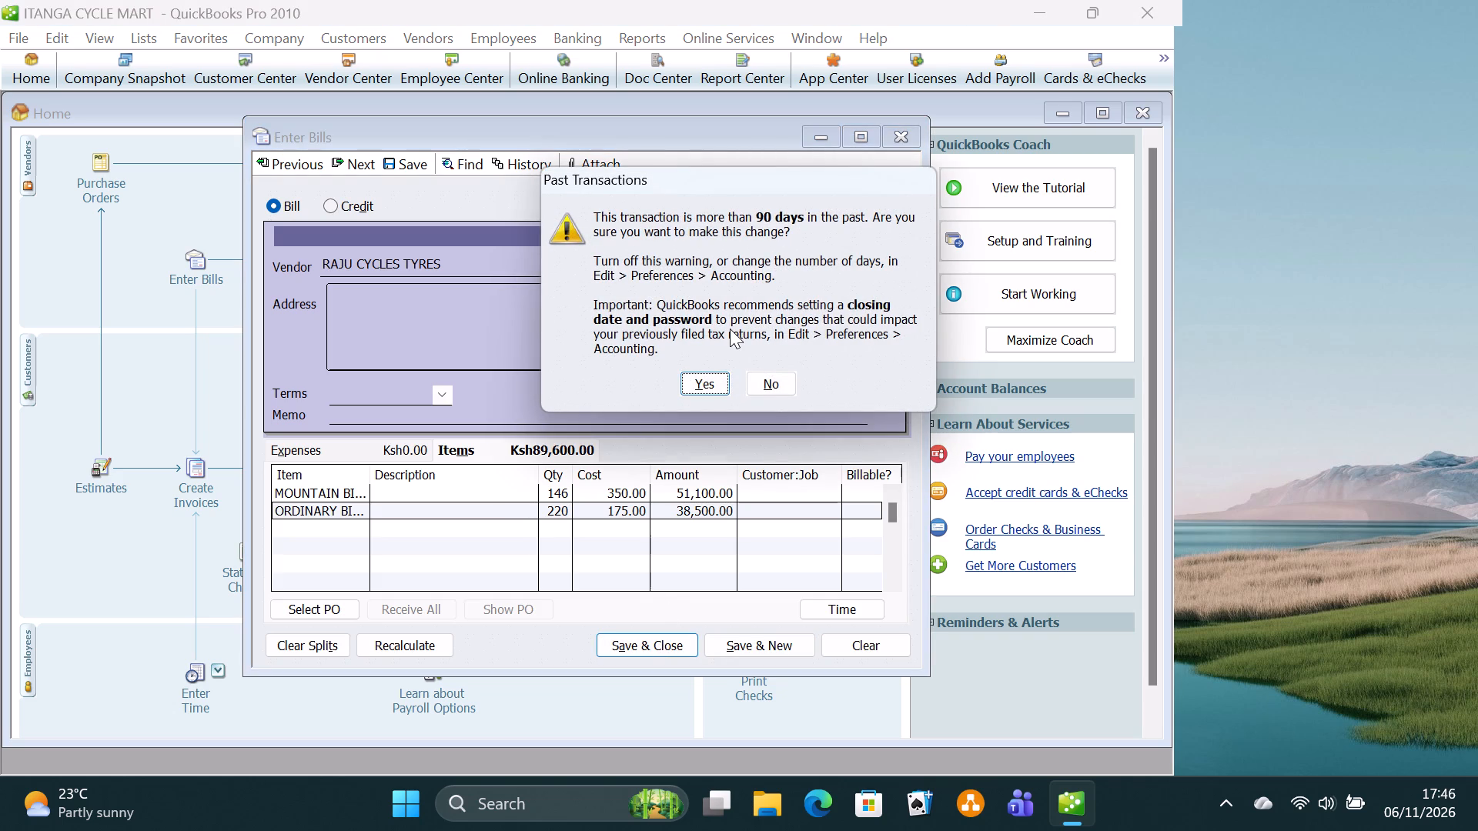
left_click(706, 382)
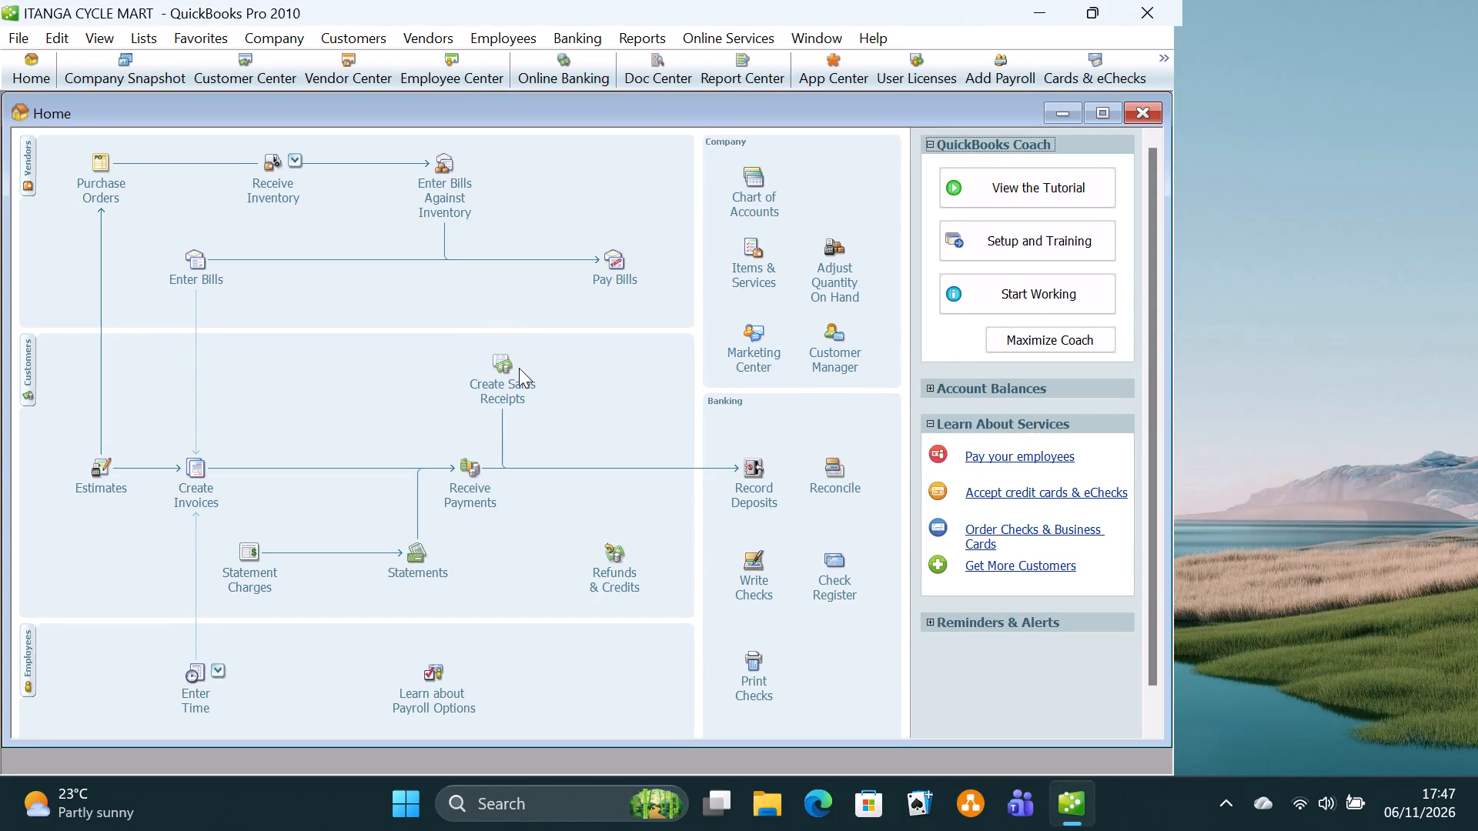
Start a sales receipt, dismissing the payment interview offer, and enter MOUNTAIN BICYCLES TYRES with quantity 9.
left_click(507, 385)
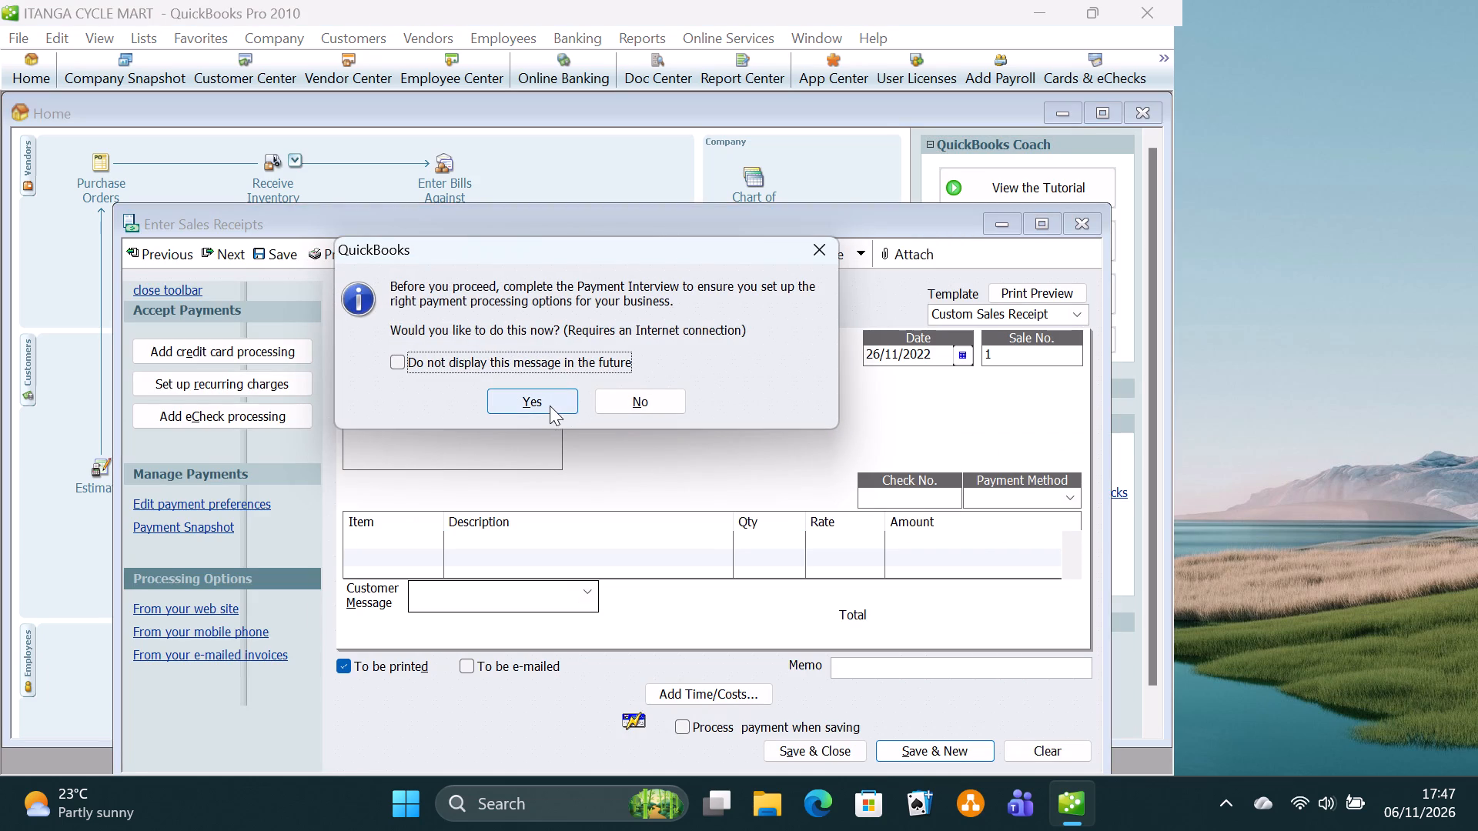
left_click(818, 248)
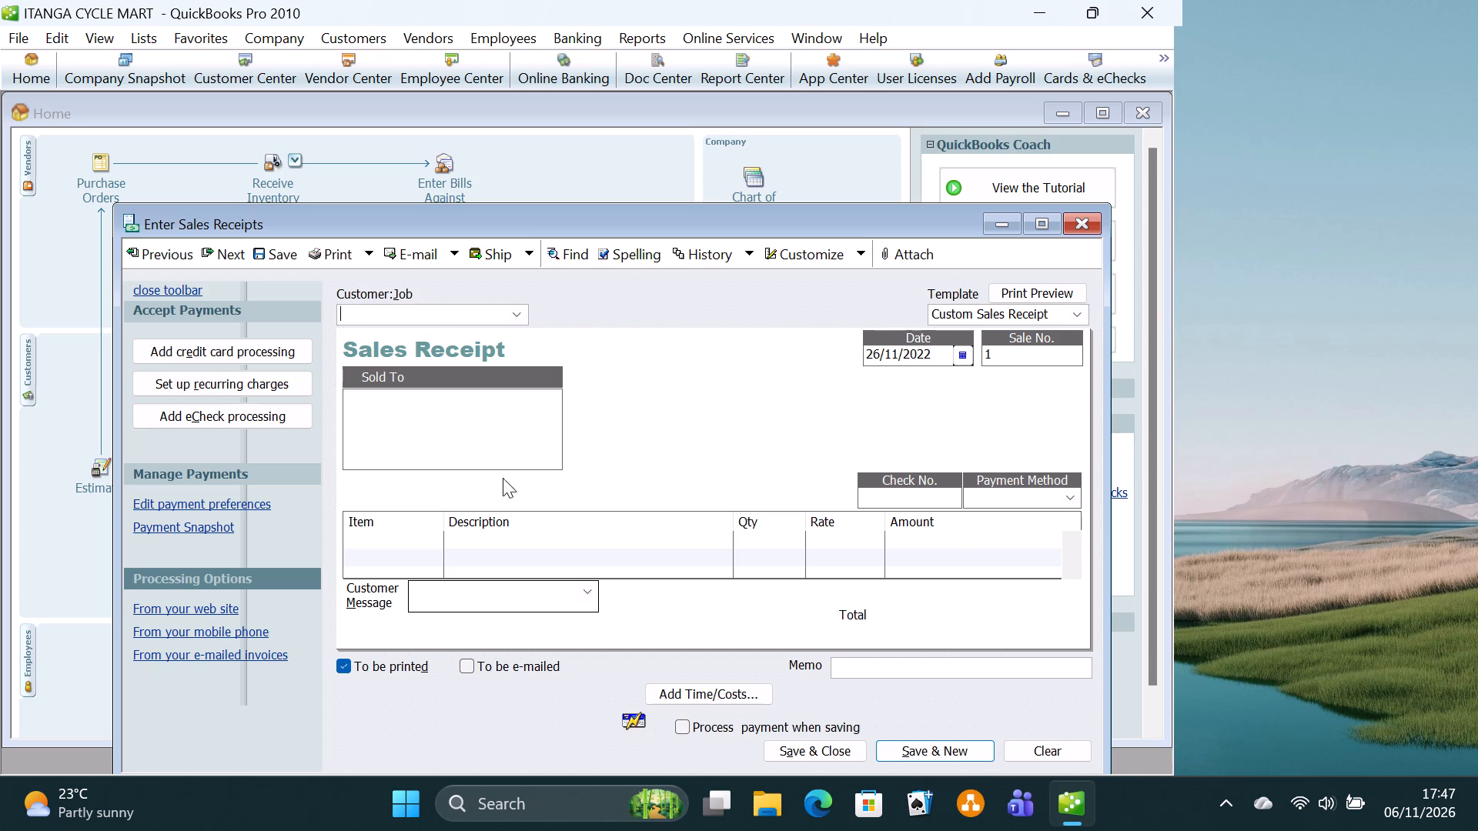
left_click(433, 531)
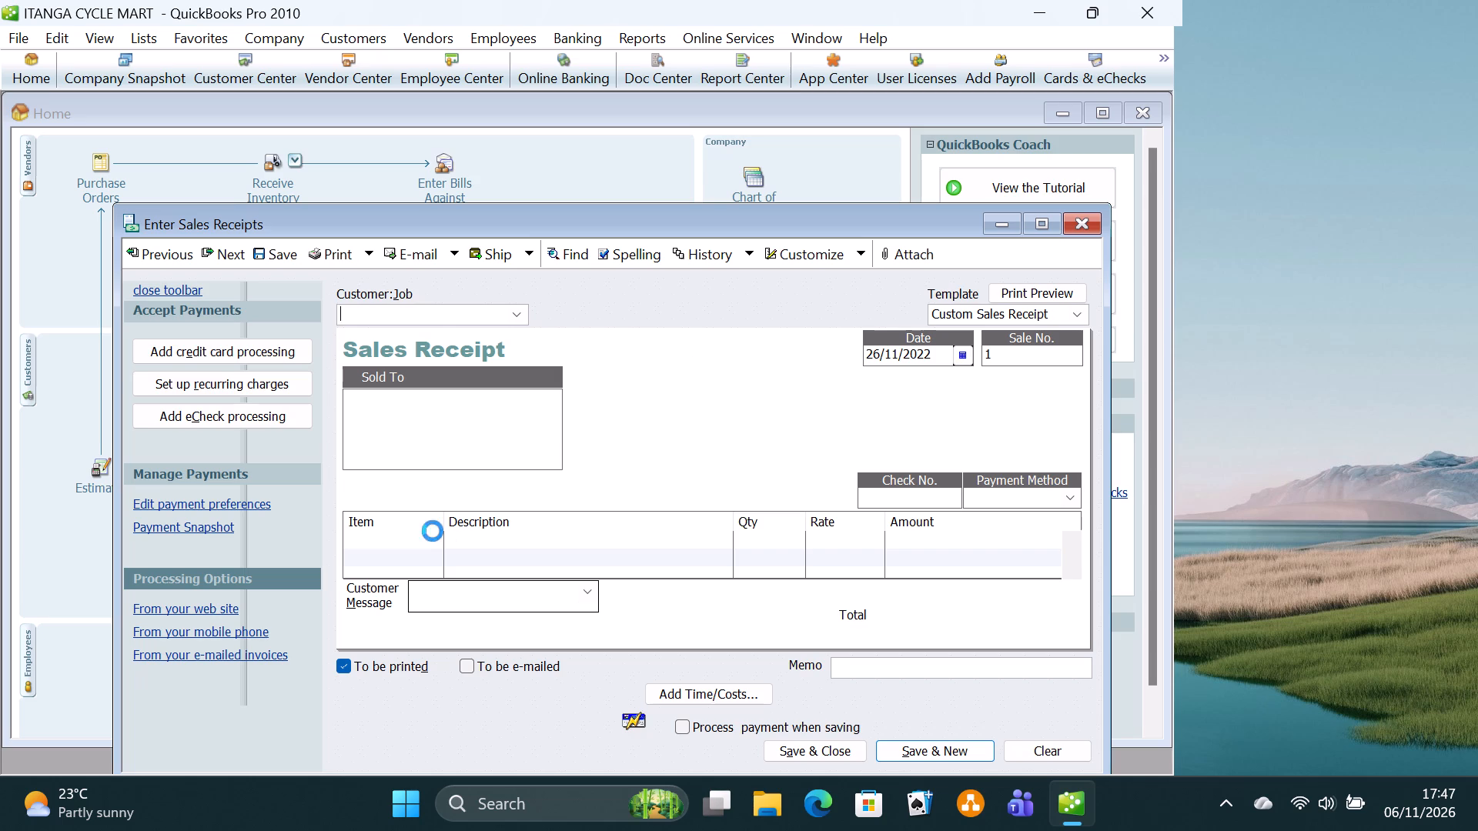
left_click(433, 546)
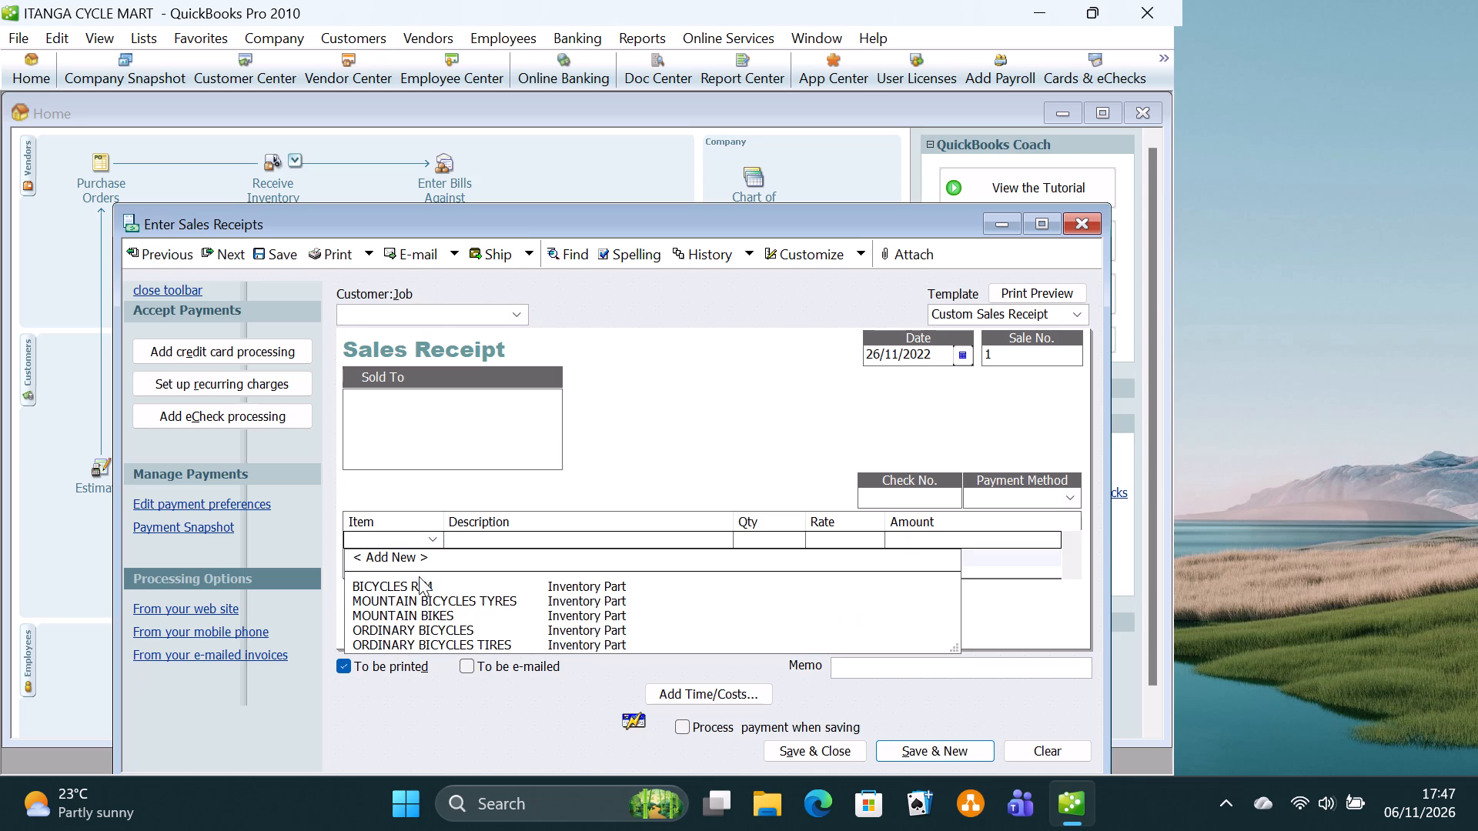
left_click(416, 614)
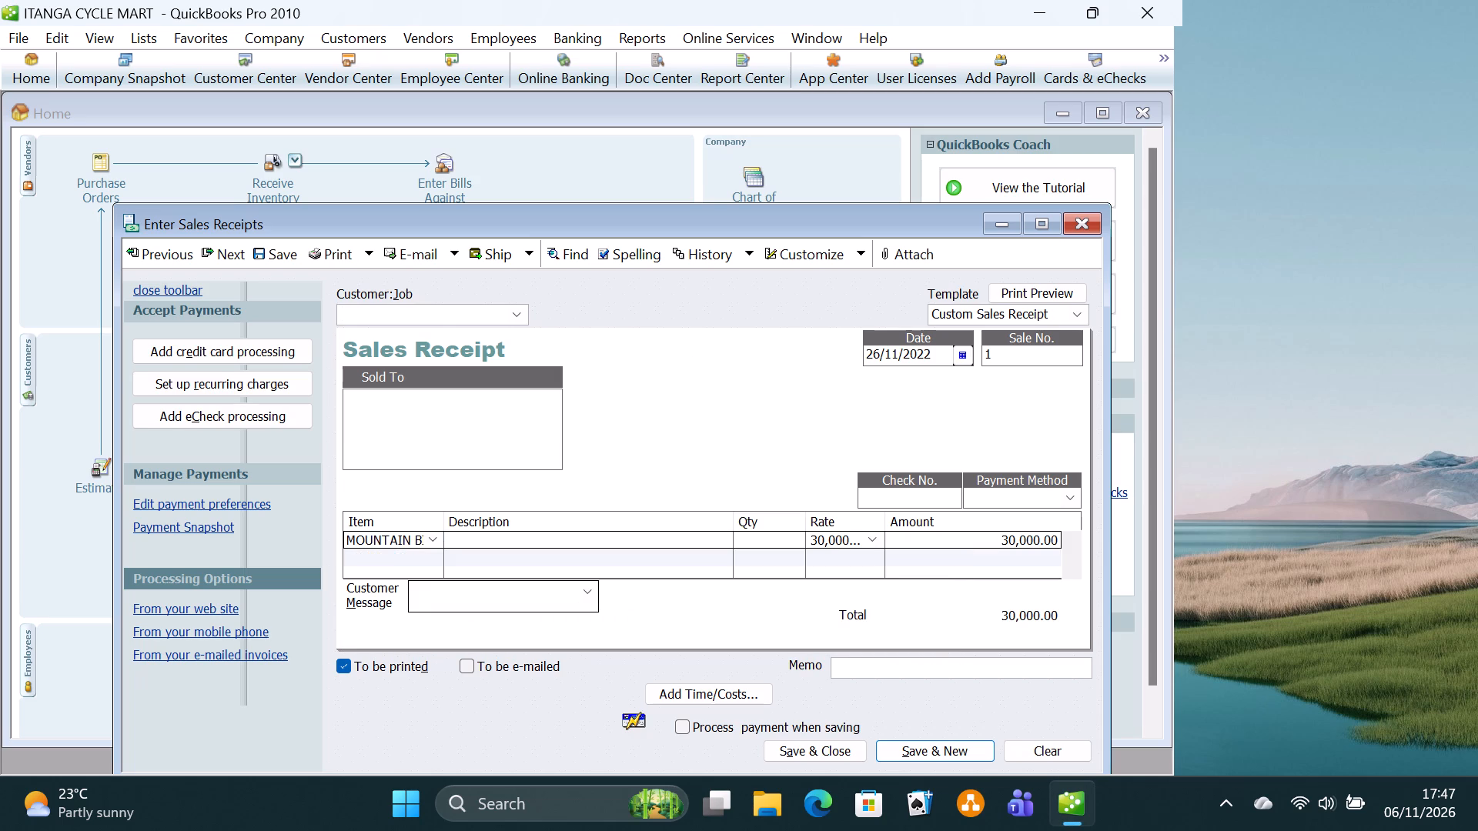
left_click(757, 546)
left_click(435, 540)
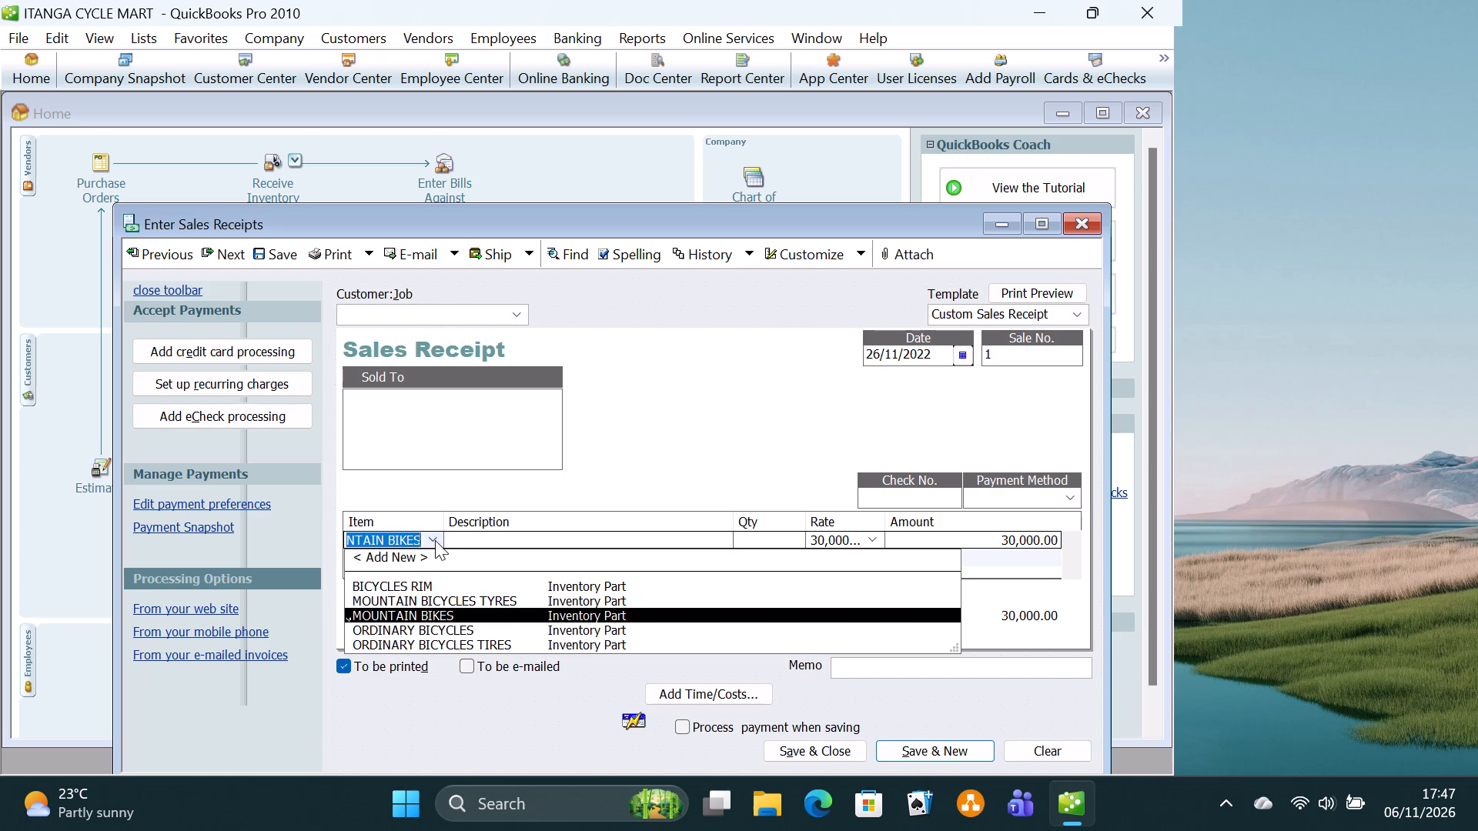
left_click(460, 596)
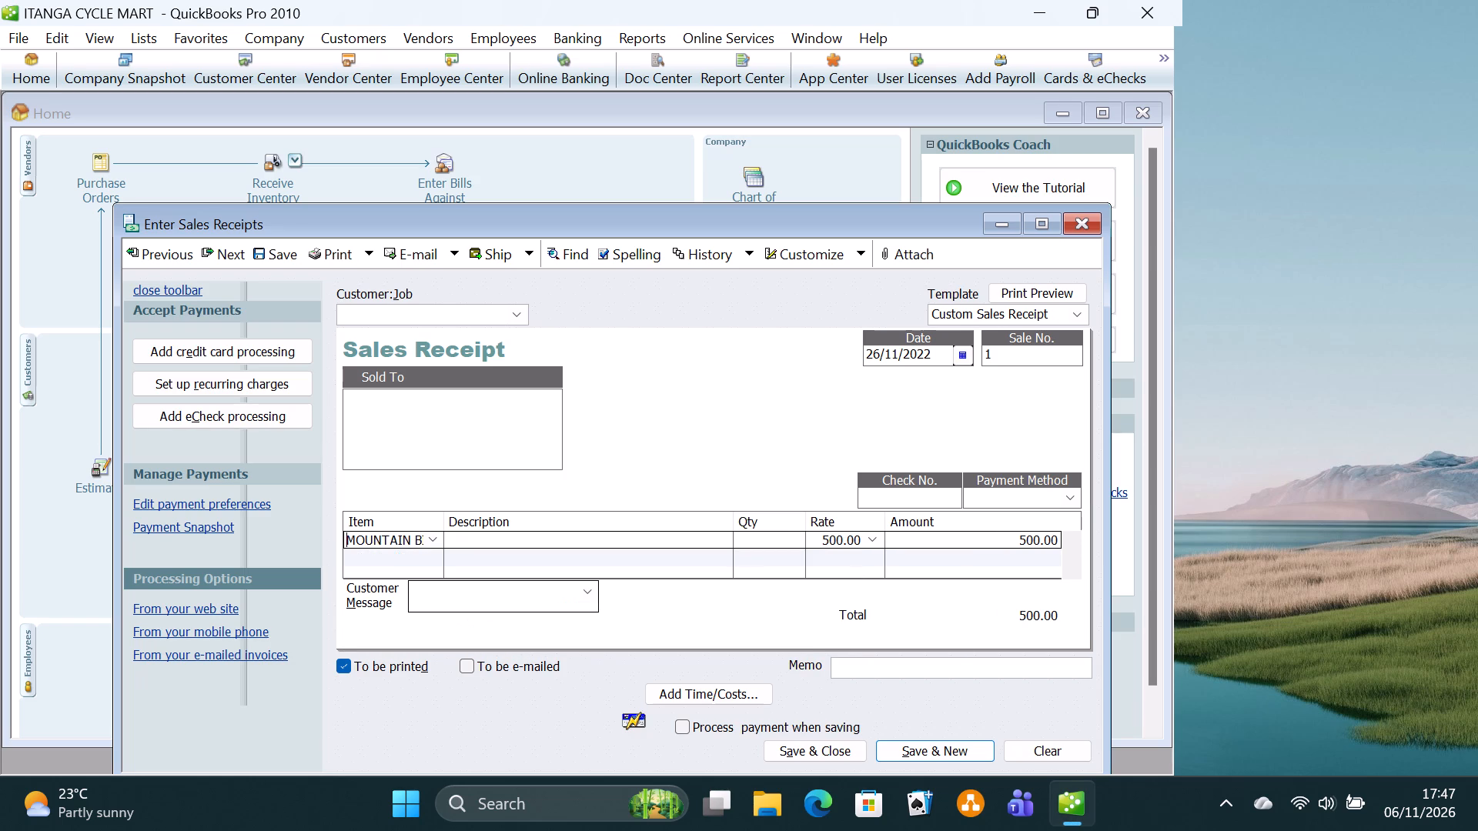
left_click(747, 540)
key("9")
Date the sales receipt 10/11/2022.
left_click(964, 359)
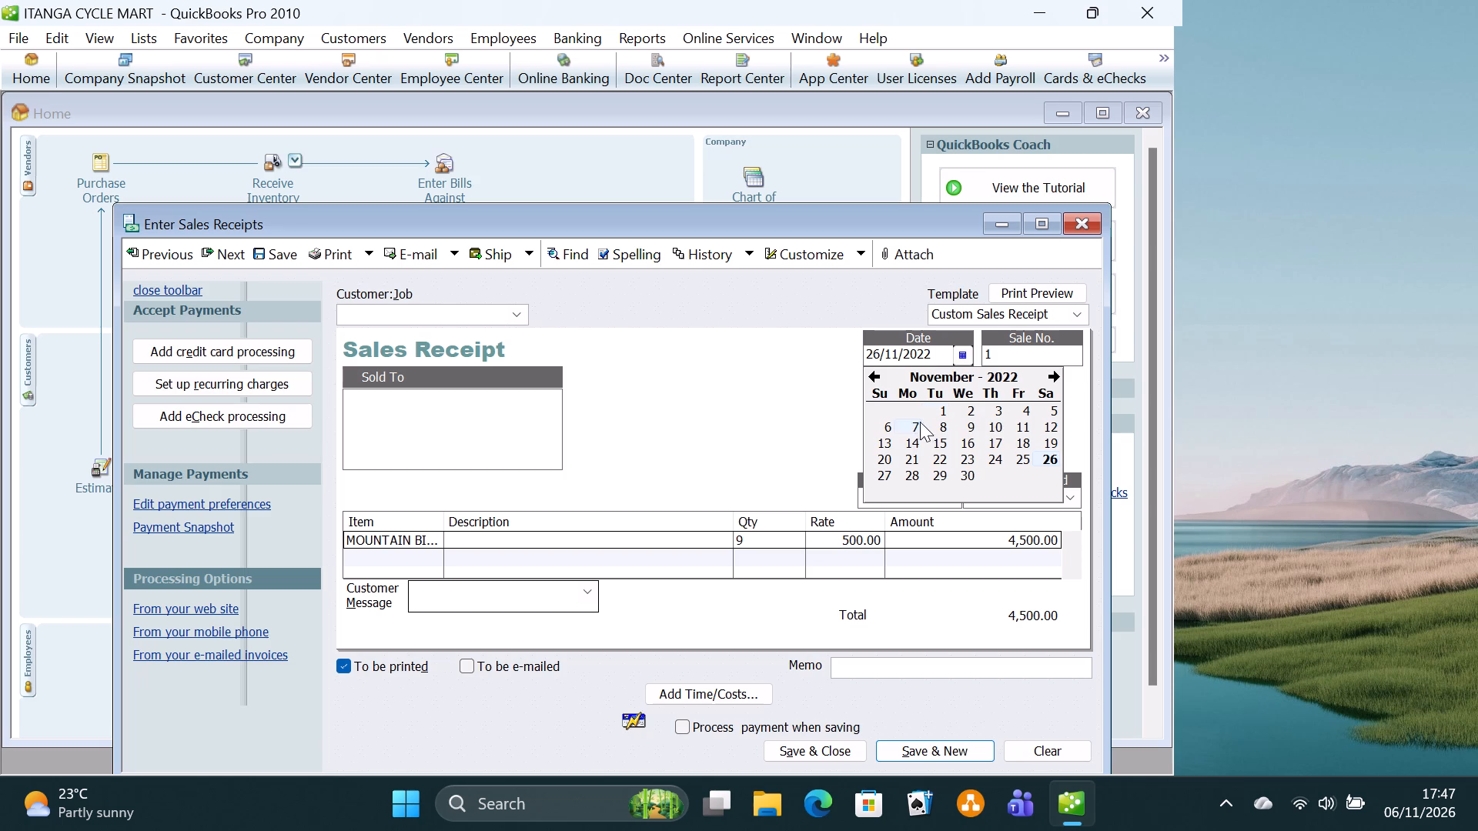
left_click(997, 422)
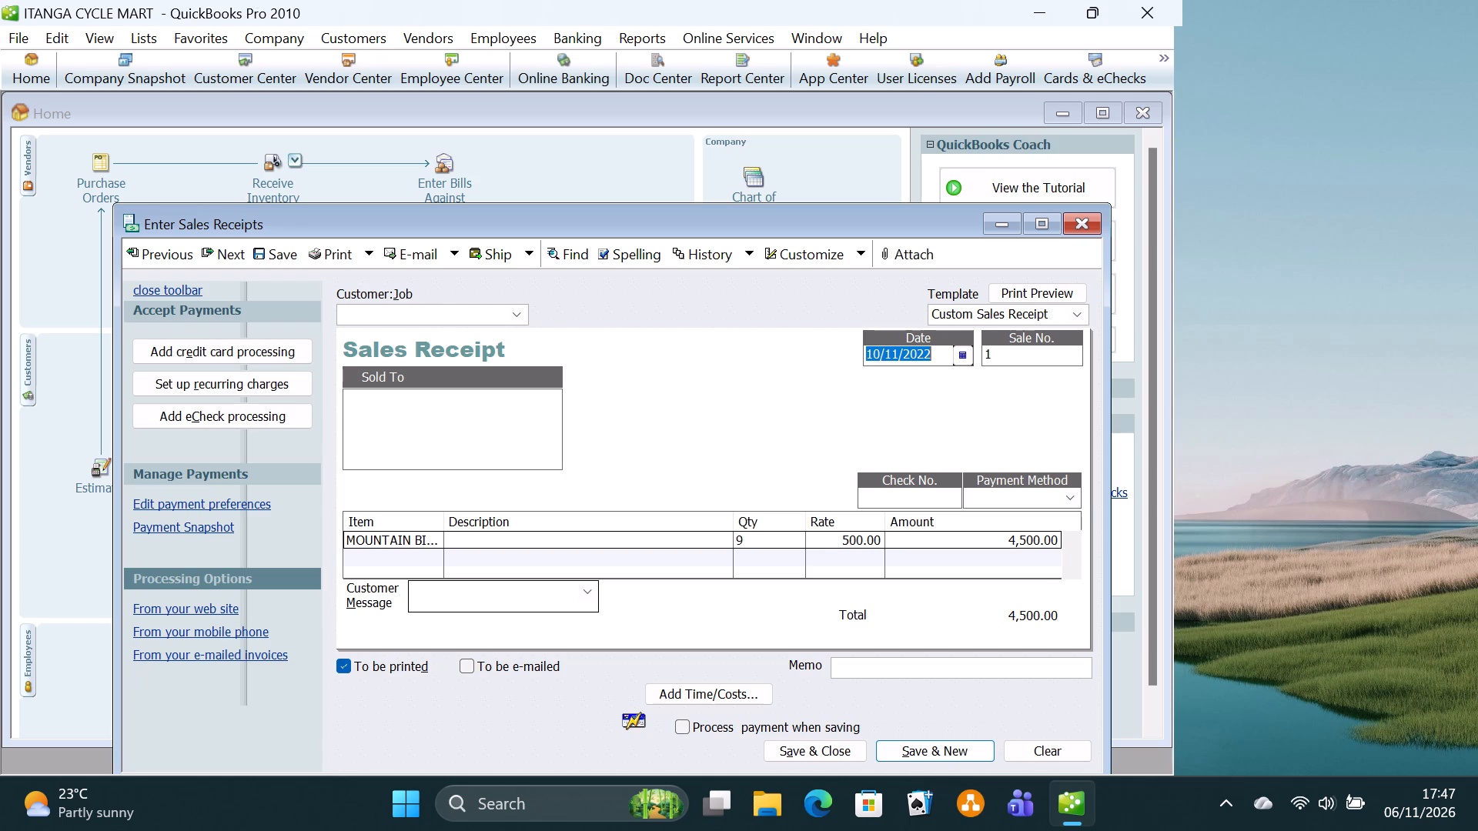
Set the MOUNTAIN BICYCLES TYRES rate to 350, then save the sales receipt and start a new one, accepting the past date.
left_click(858, 536)
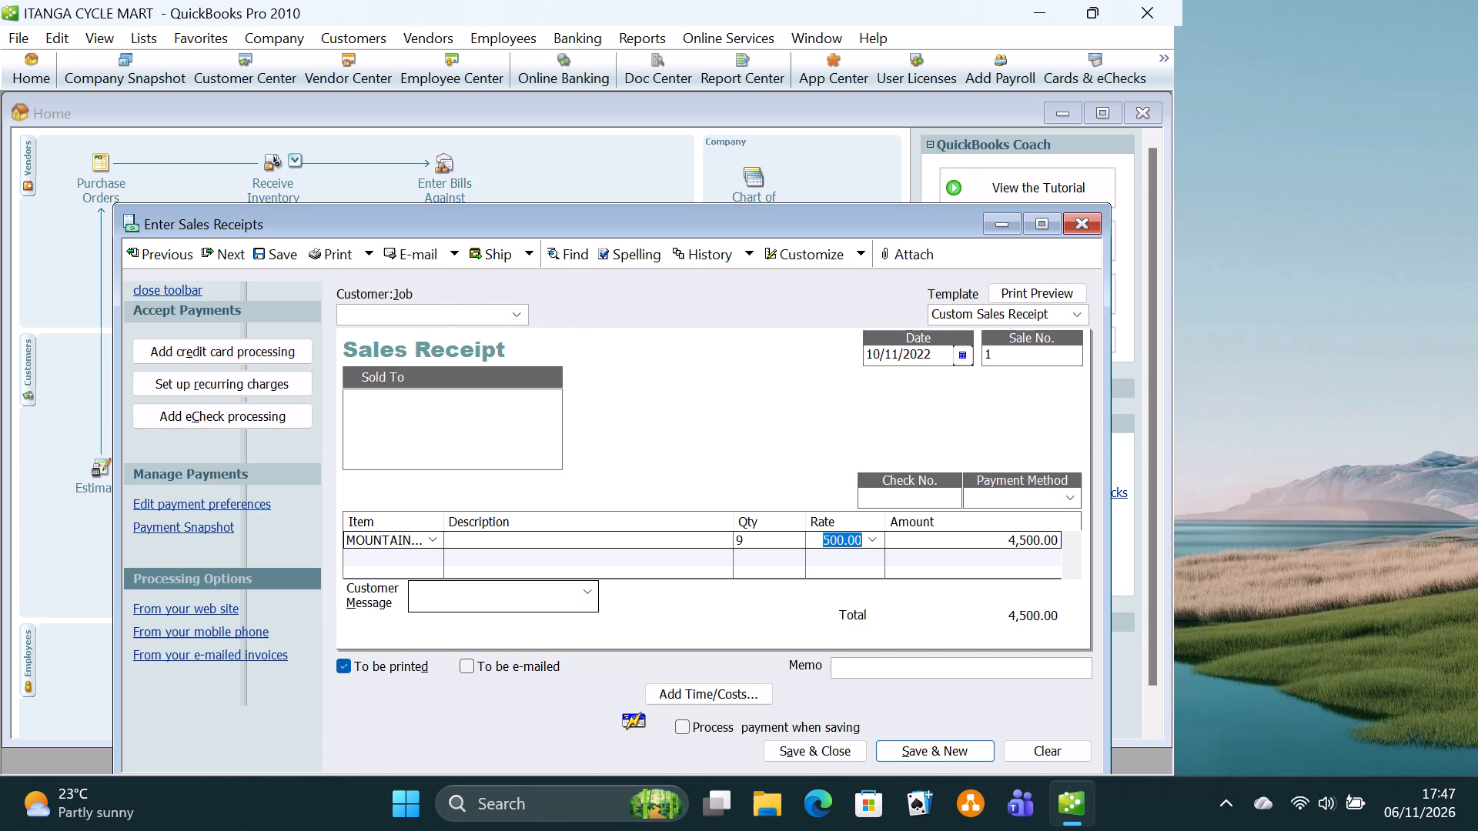
left_click(844, 541)
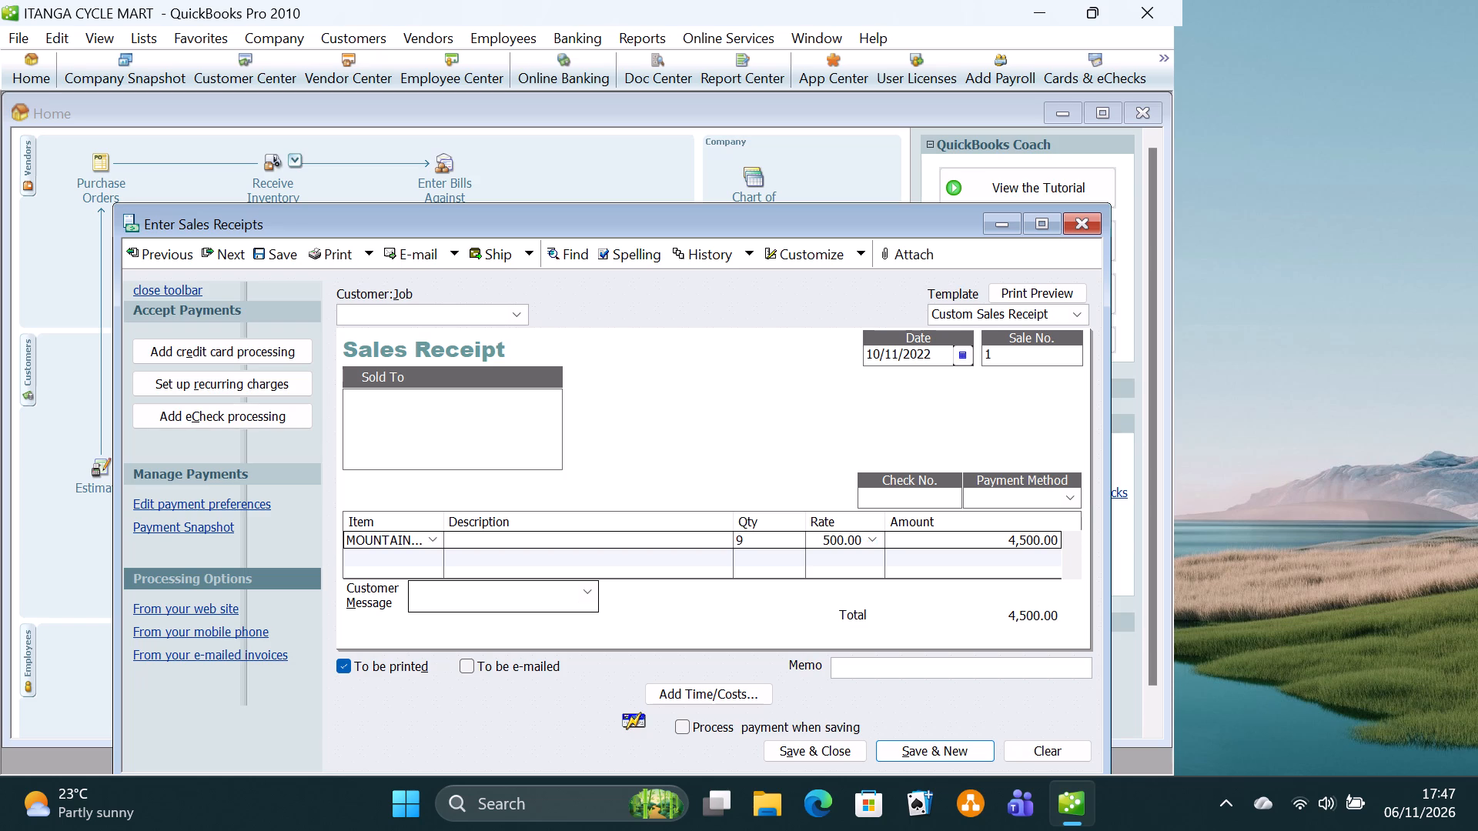
key("BackSpace")
key("BackSpace")
key("BackSpace")
type("35")
key("0")
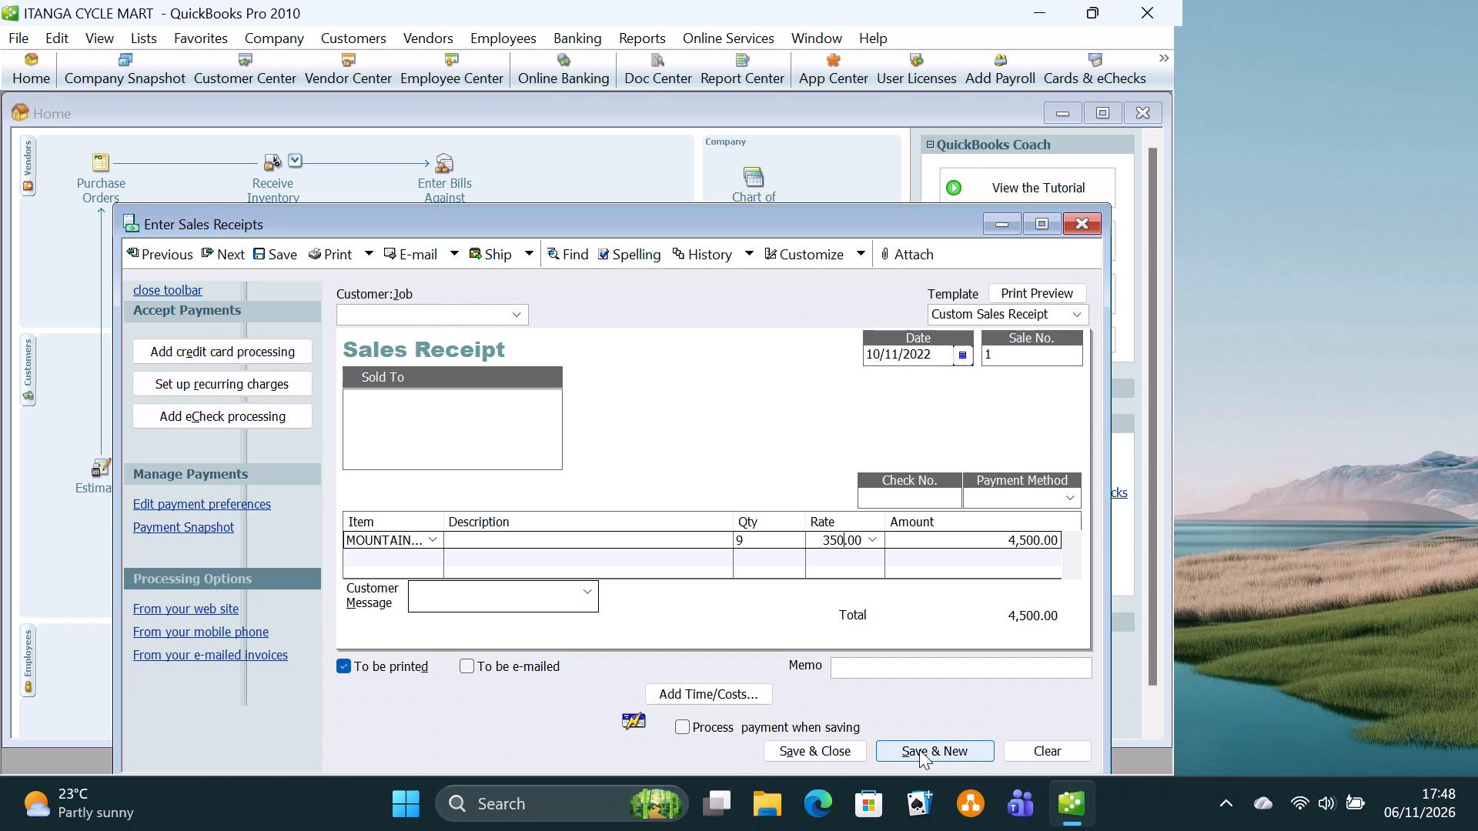
left_click(919, 749)
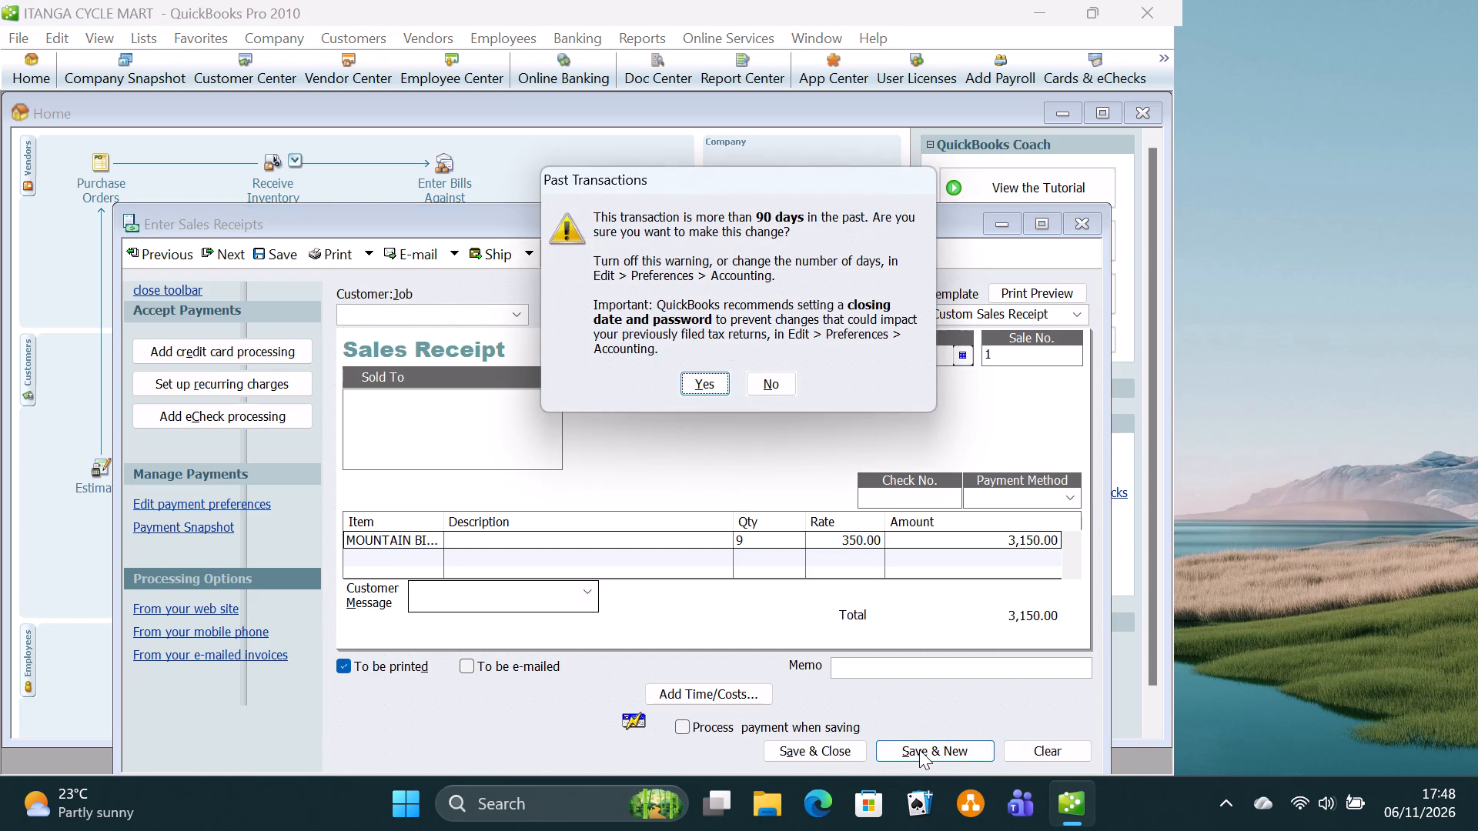
left_click(708, 389)
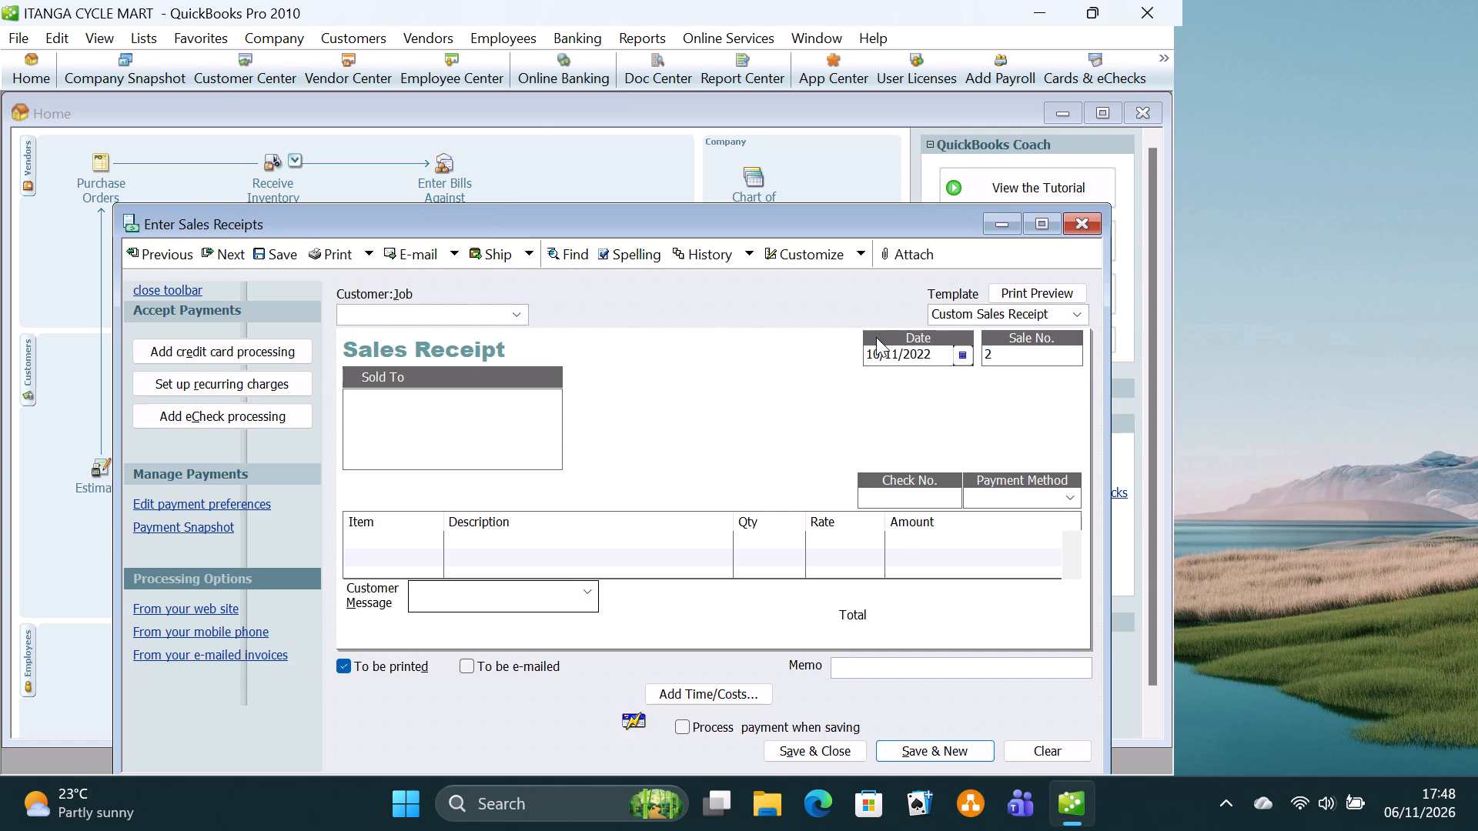
Date the new sales receipt 12/11/2022 and enter ORDINARY BICYCLES TIRES with quantity 100.
left_click(966, 358)
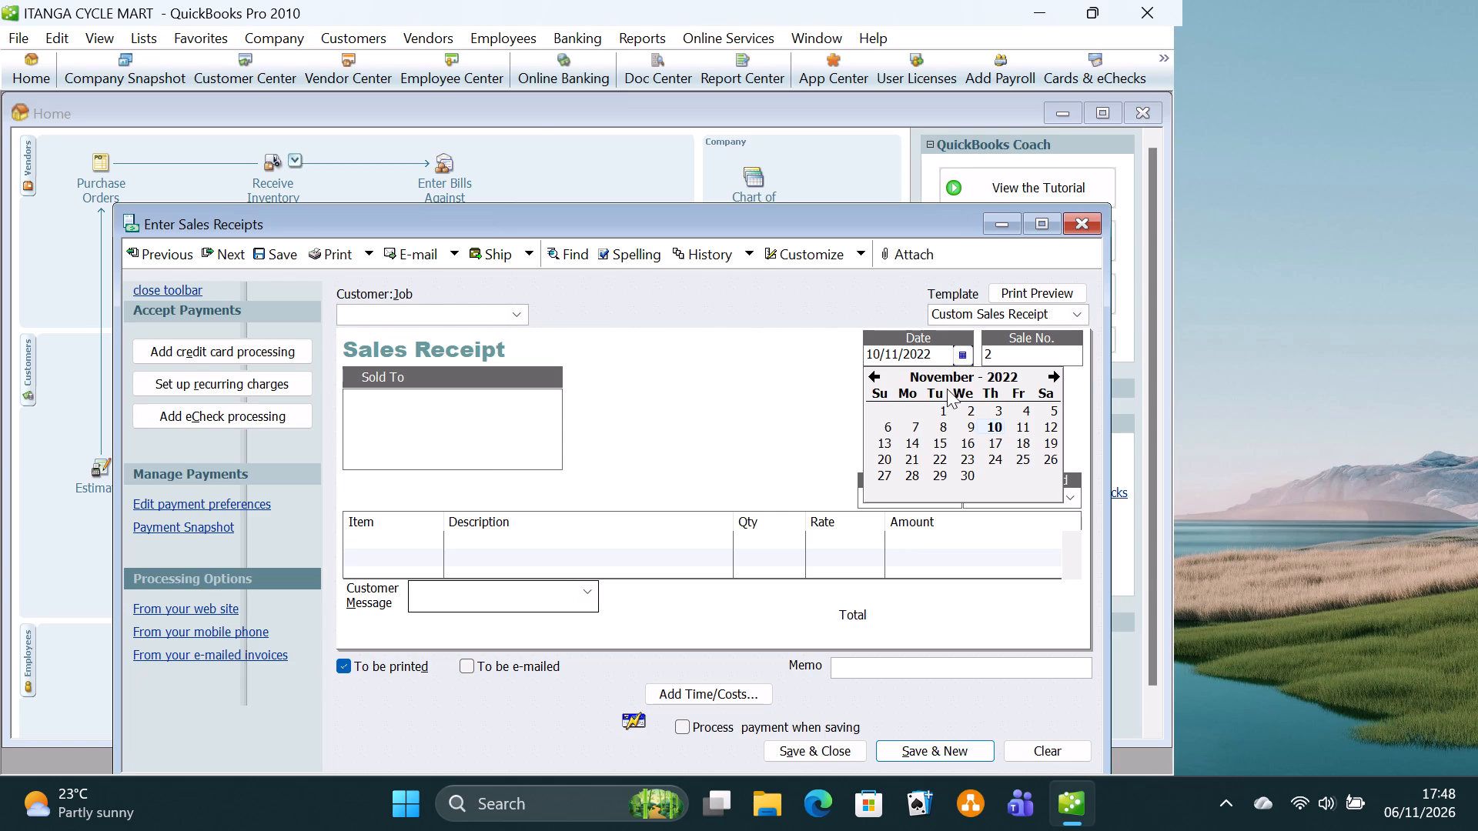
left_click(1047, 429)
left_click(414, 540)
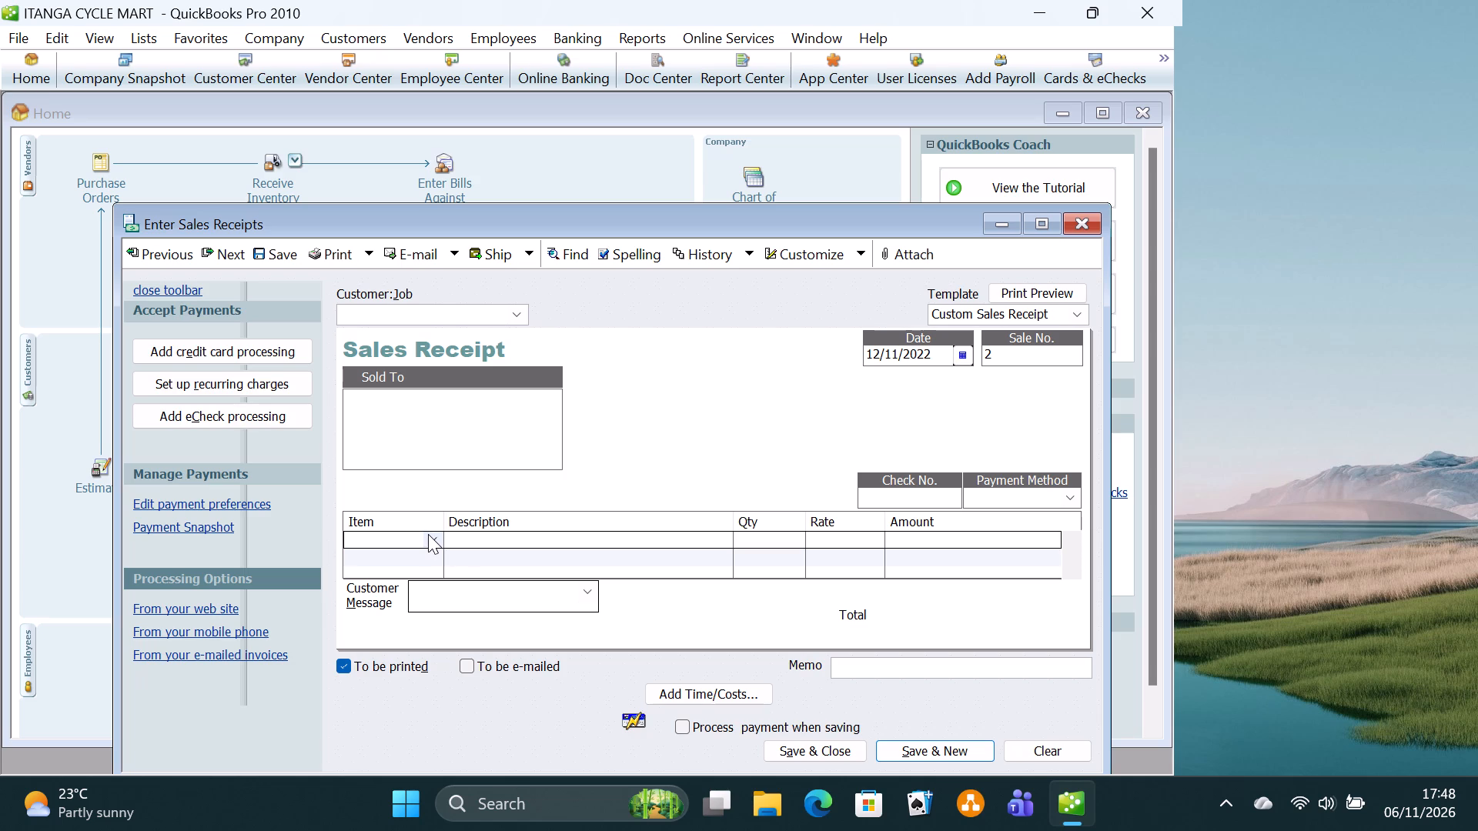
left_click(428, 534)
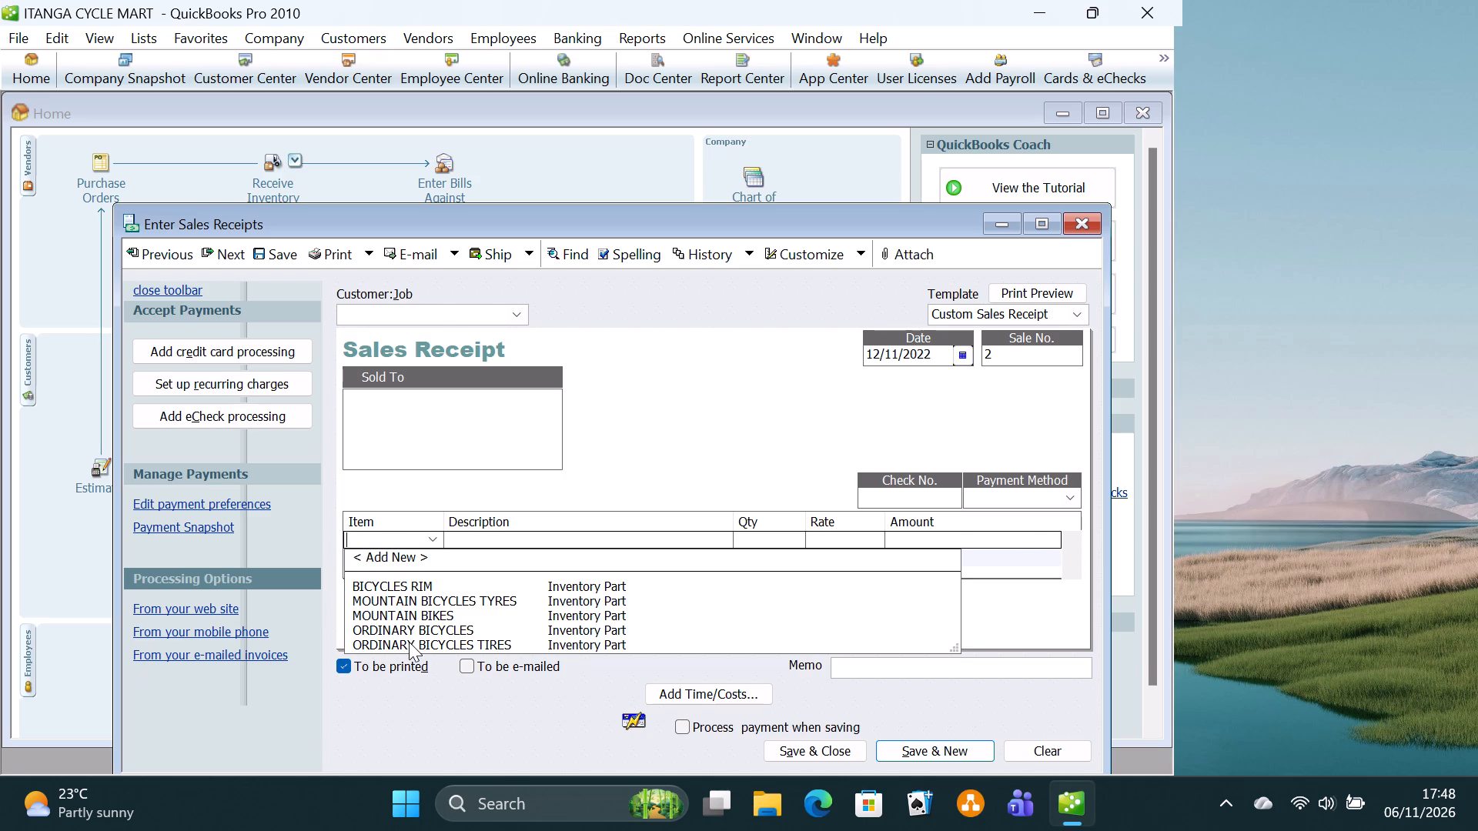
left_click(409, 642)
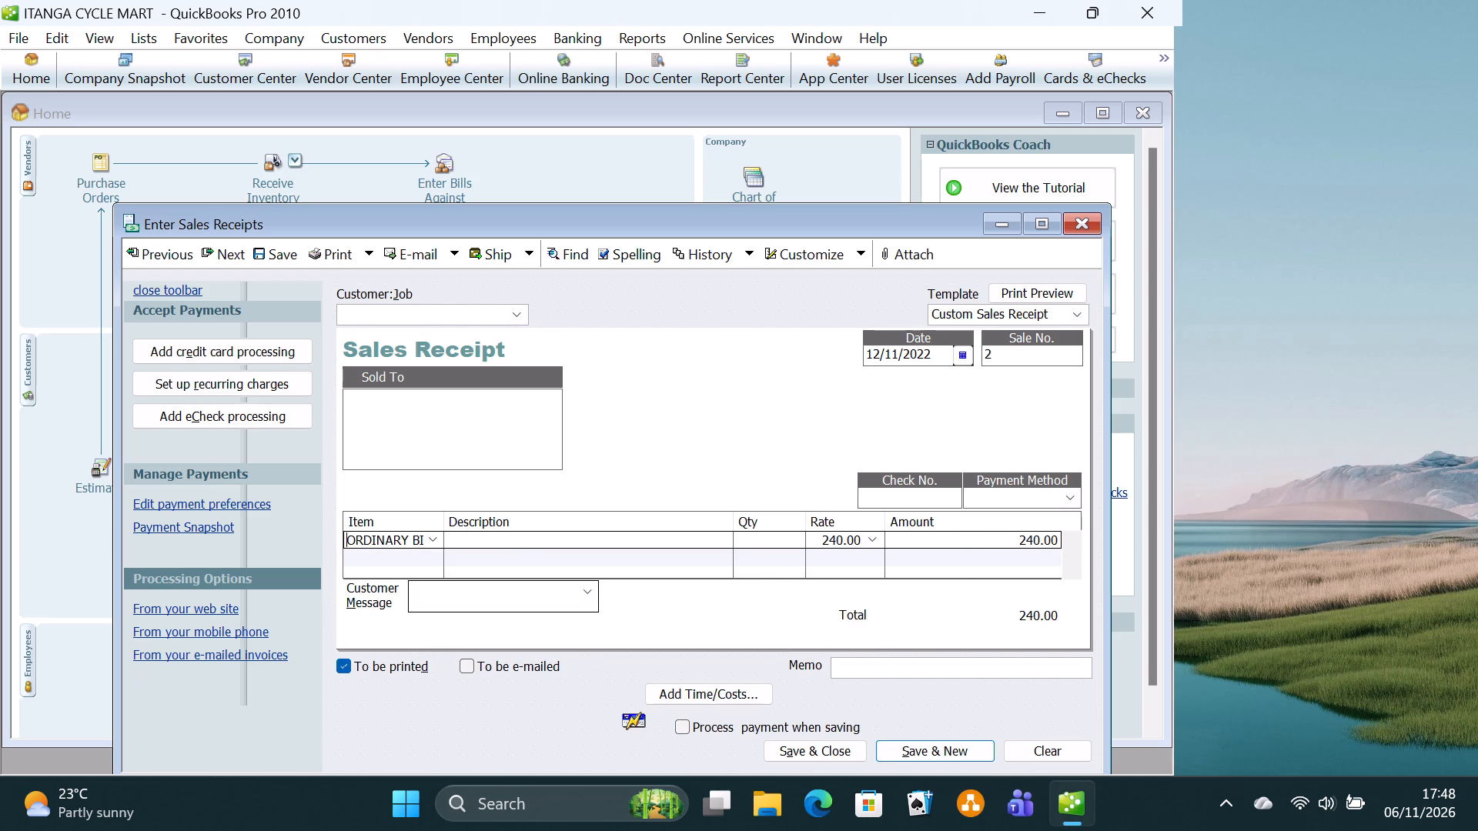
left_click(505, 546)
left_click(755, 548)
type("100")
left_click(922, 545)
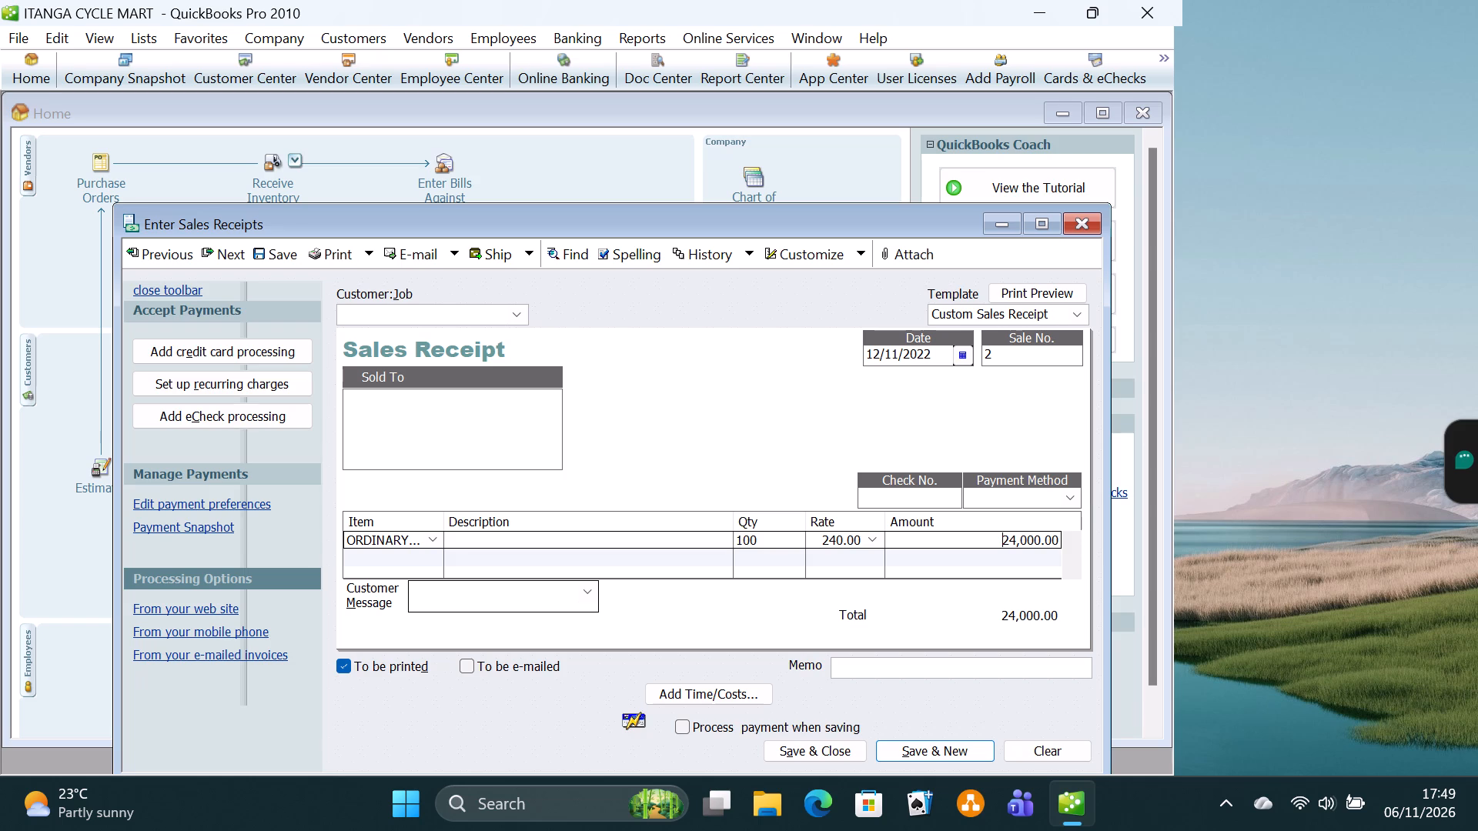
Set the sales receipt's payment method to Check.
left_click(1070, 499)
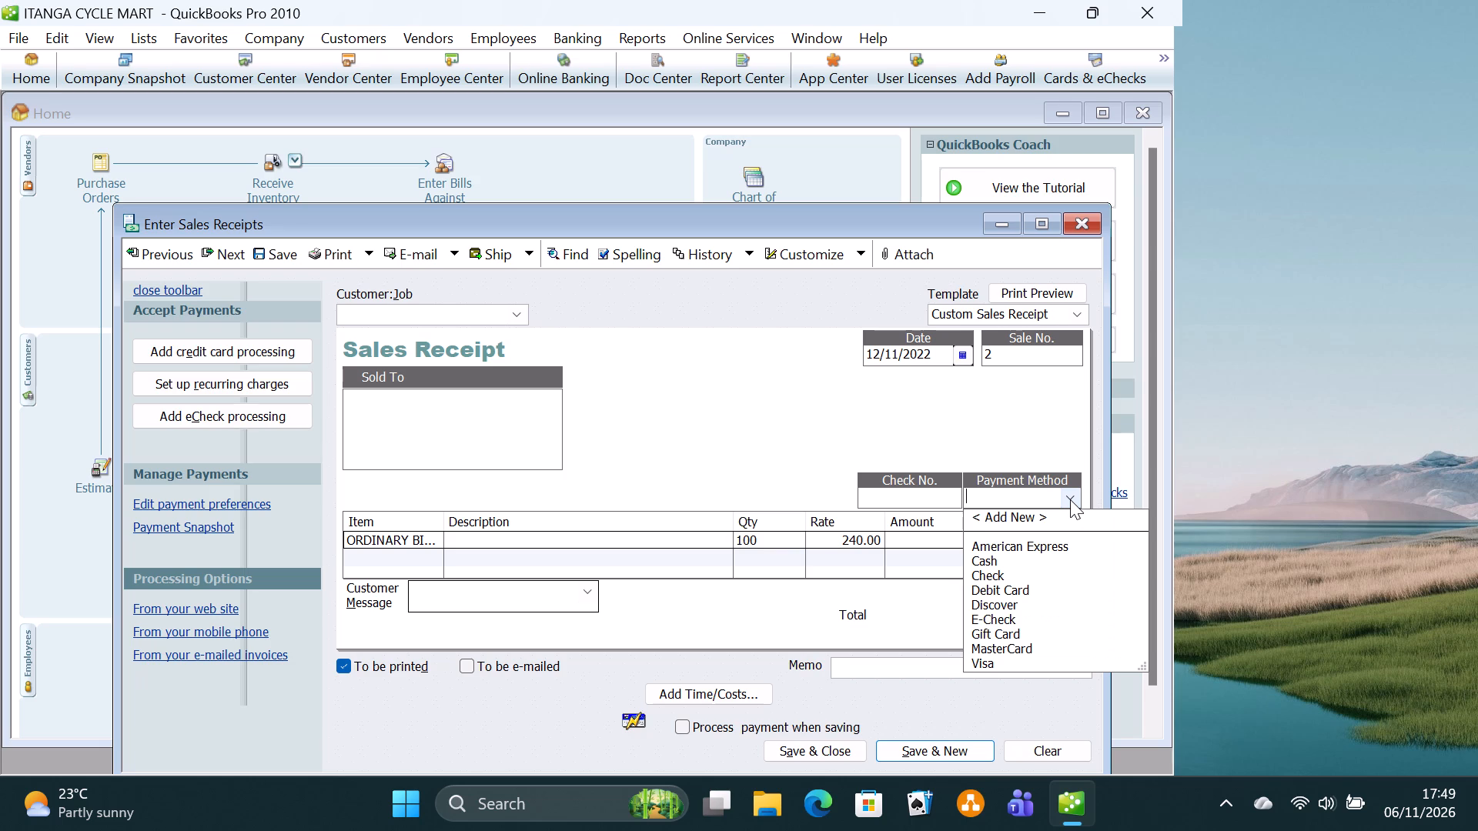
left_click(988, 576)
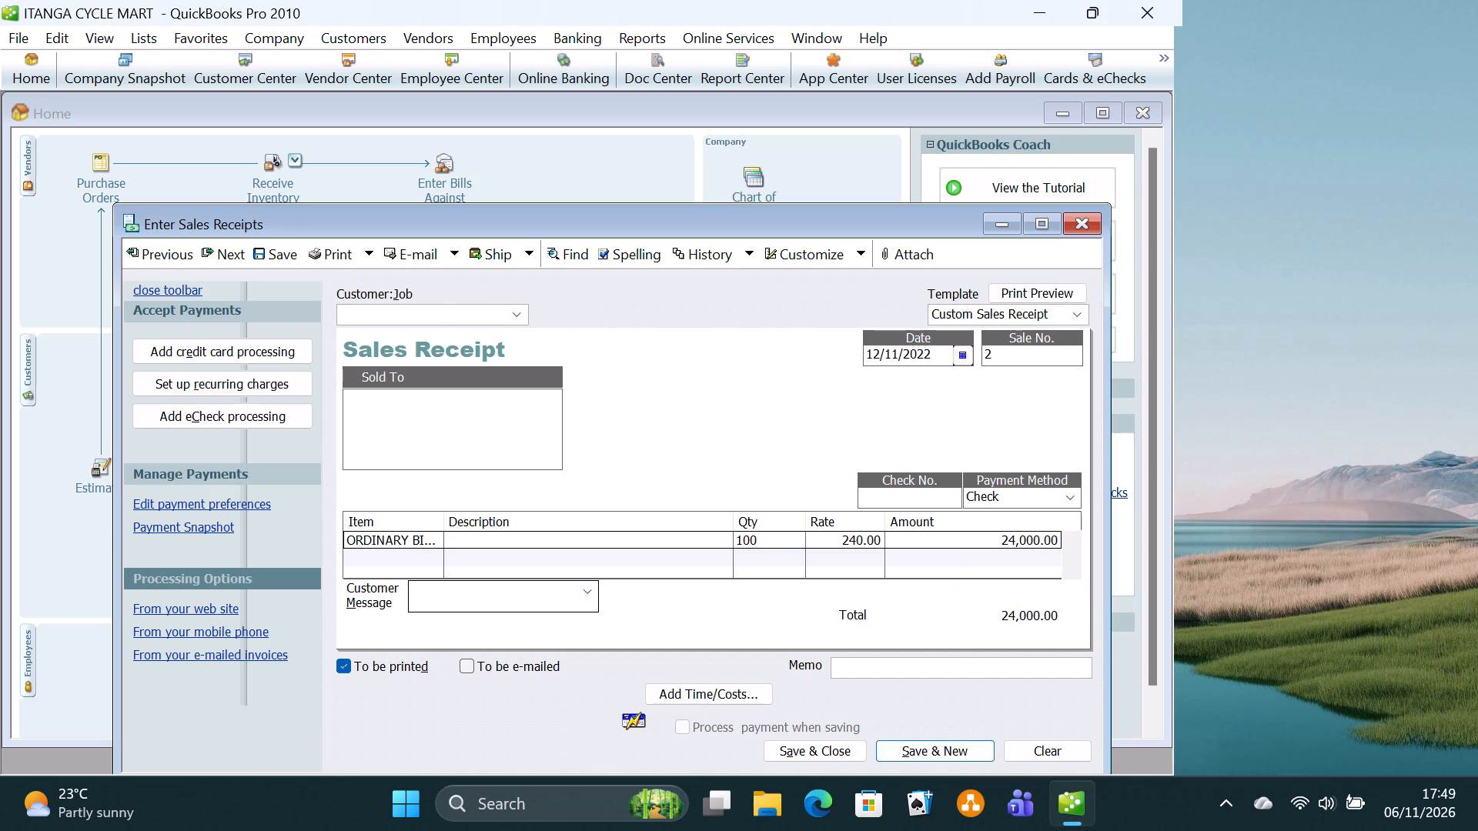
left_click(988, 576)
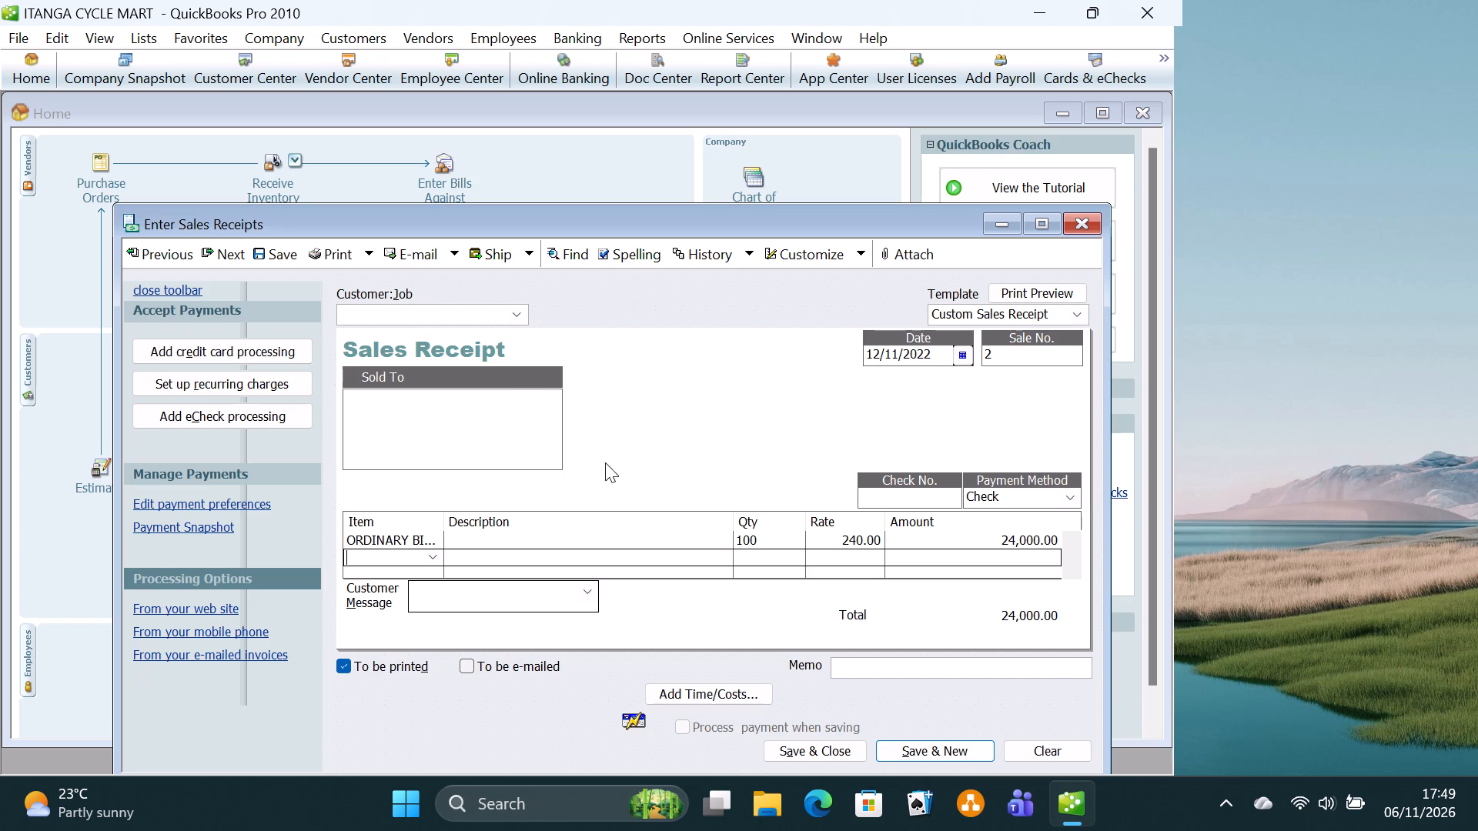
Enter SHANGHAI CYCLES as the receipt's customer and quick-add it to the customer list.
left_click(446, 314)
key("s")
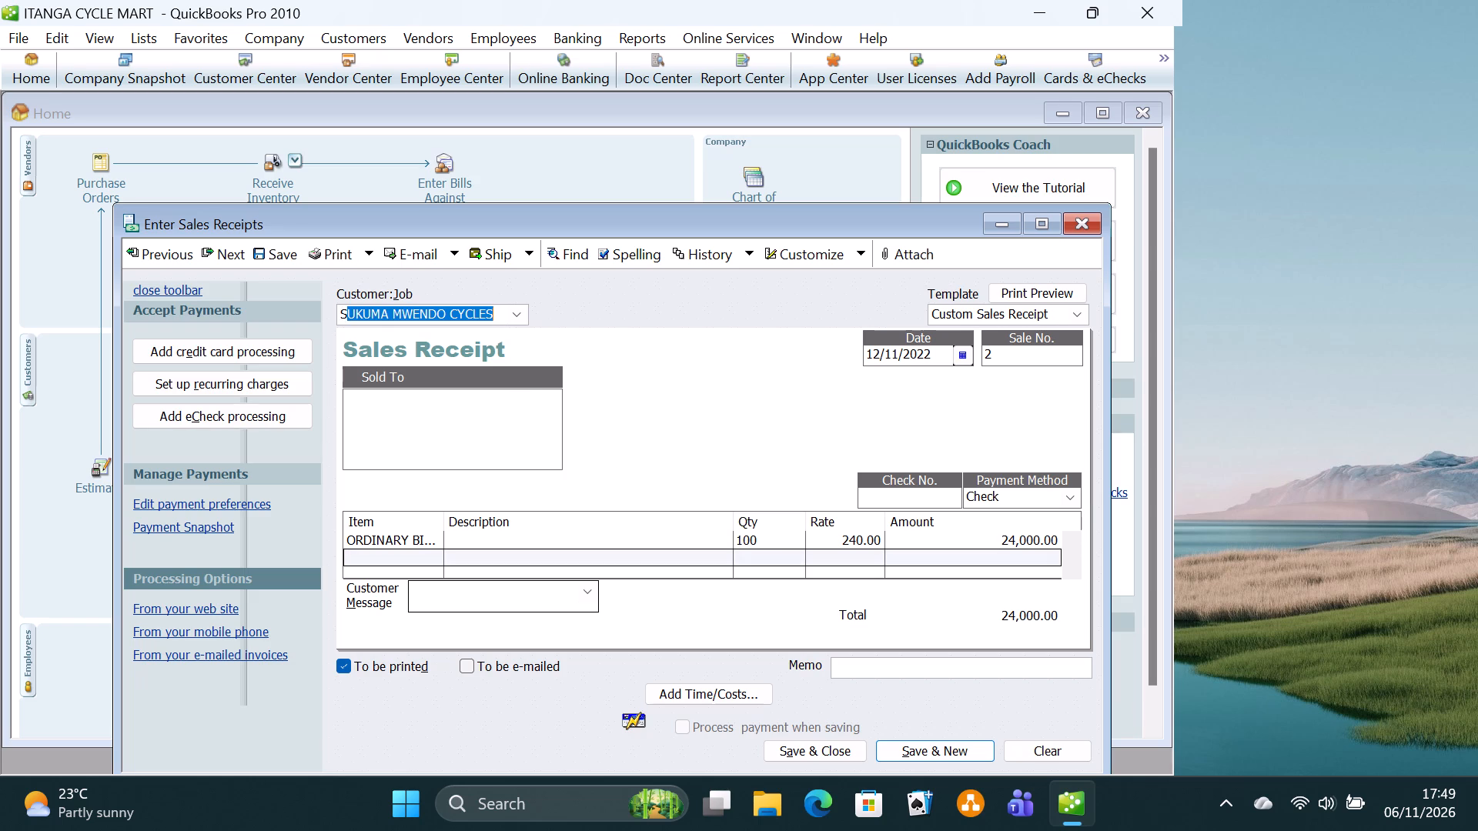
type("HA")
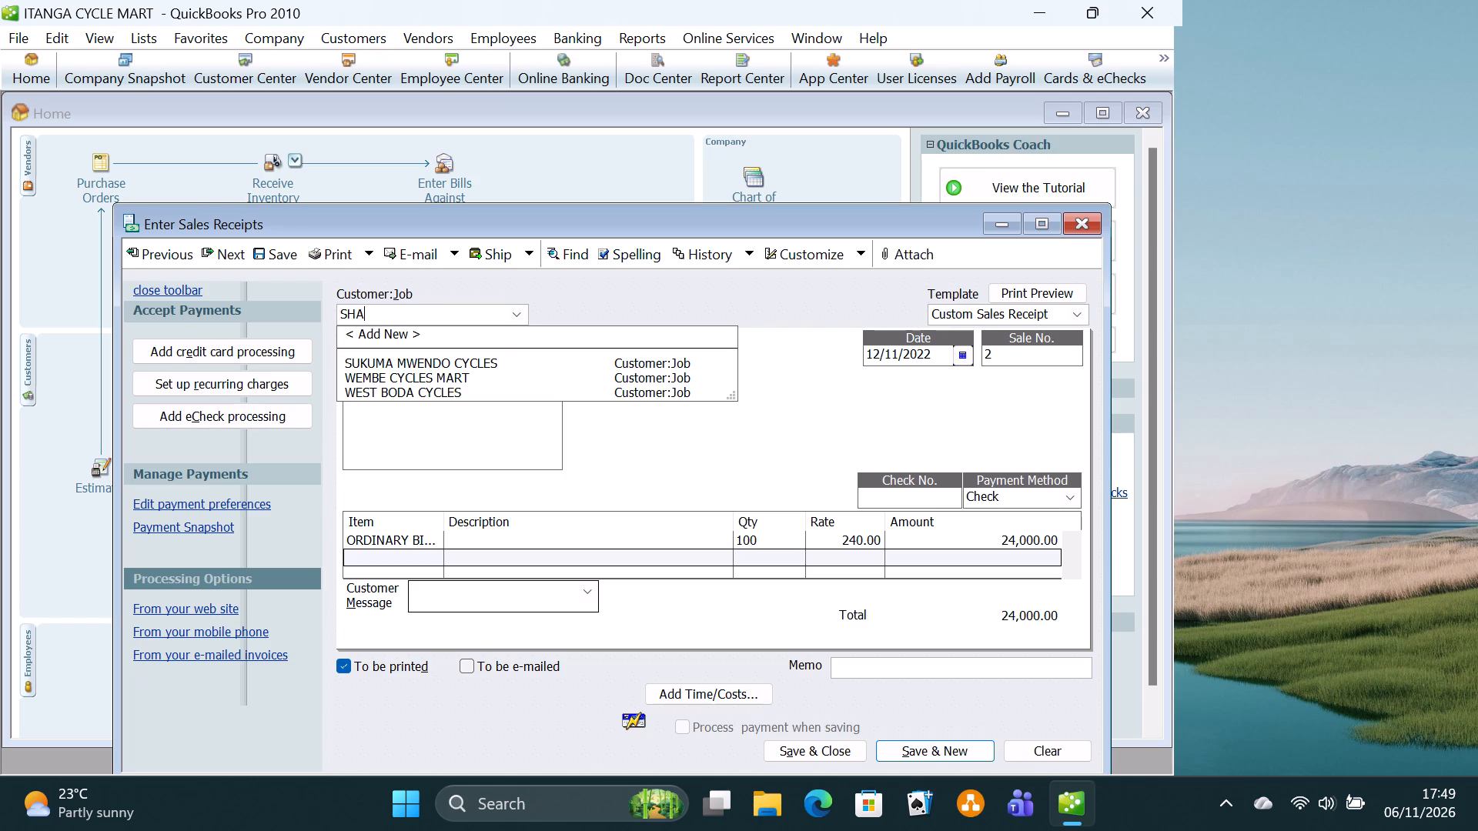
type("NGA")
key("BackSpace")
type("HAI")
key("space")
type("CYCLES")
key("space")
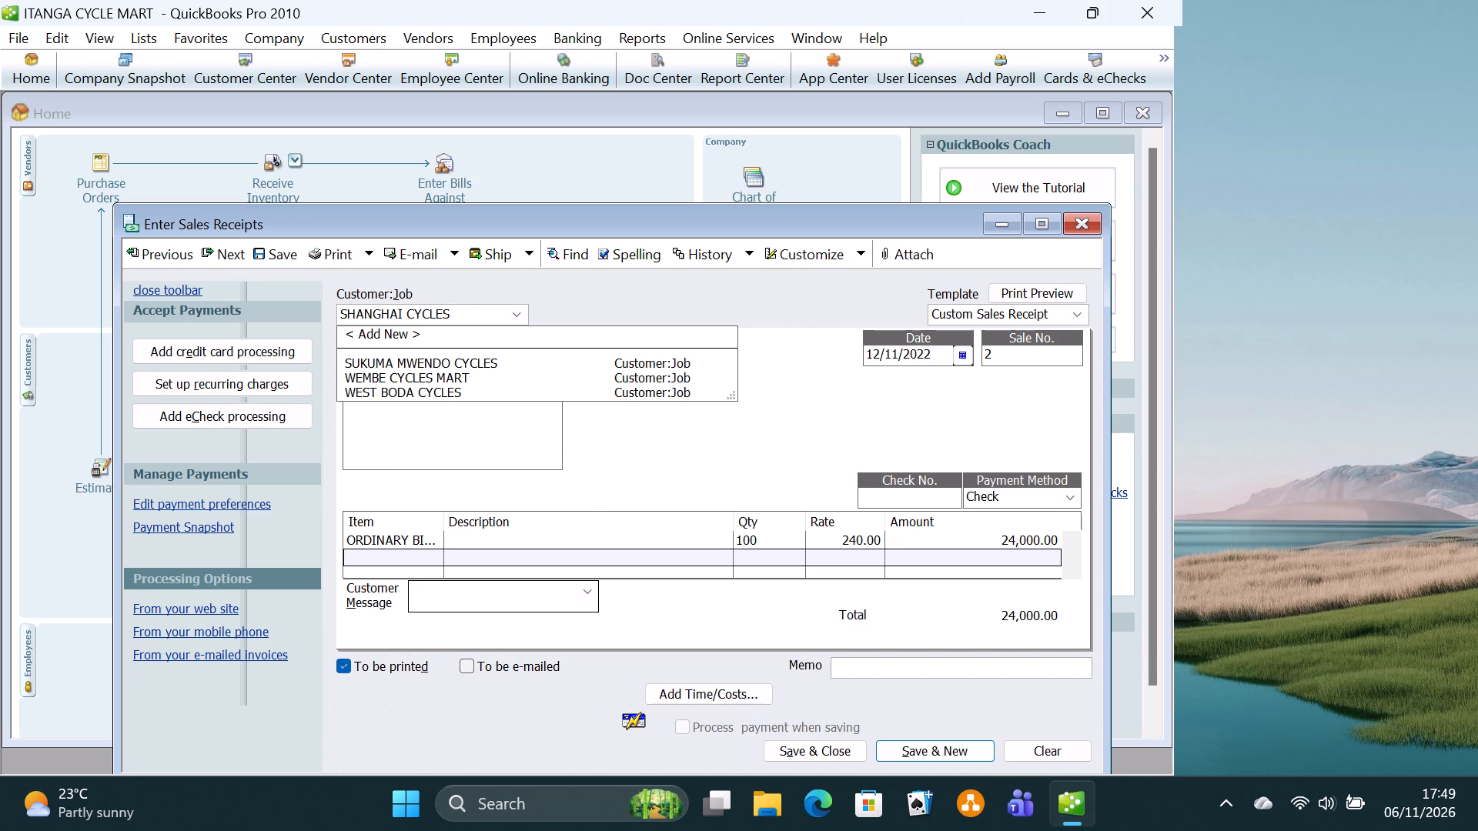
left_click(858, 536)
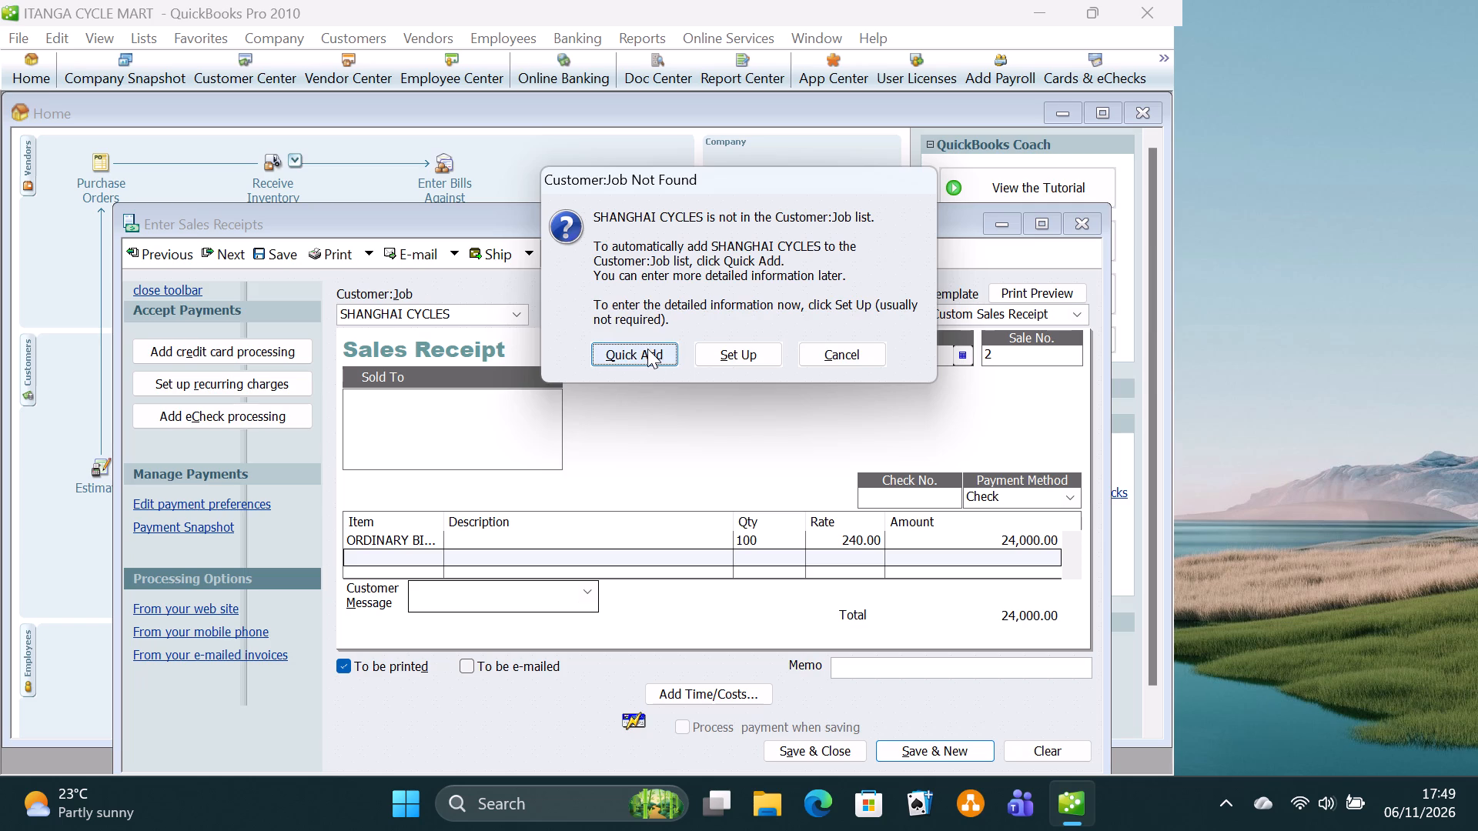
left_click(647, 349)
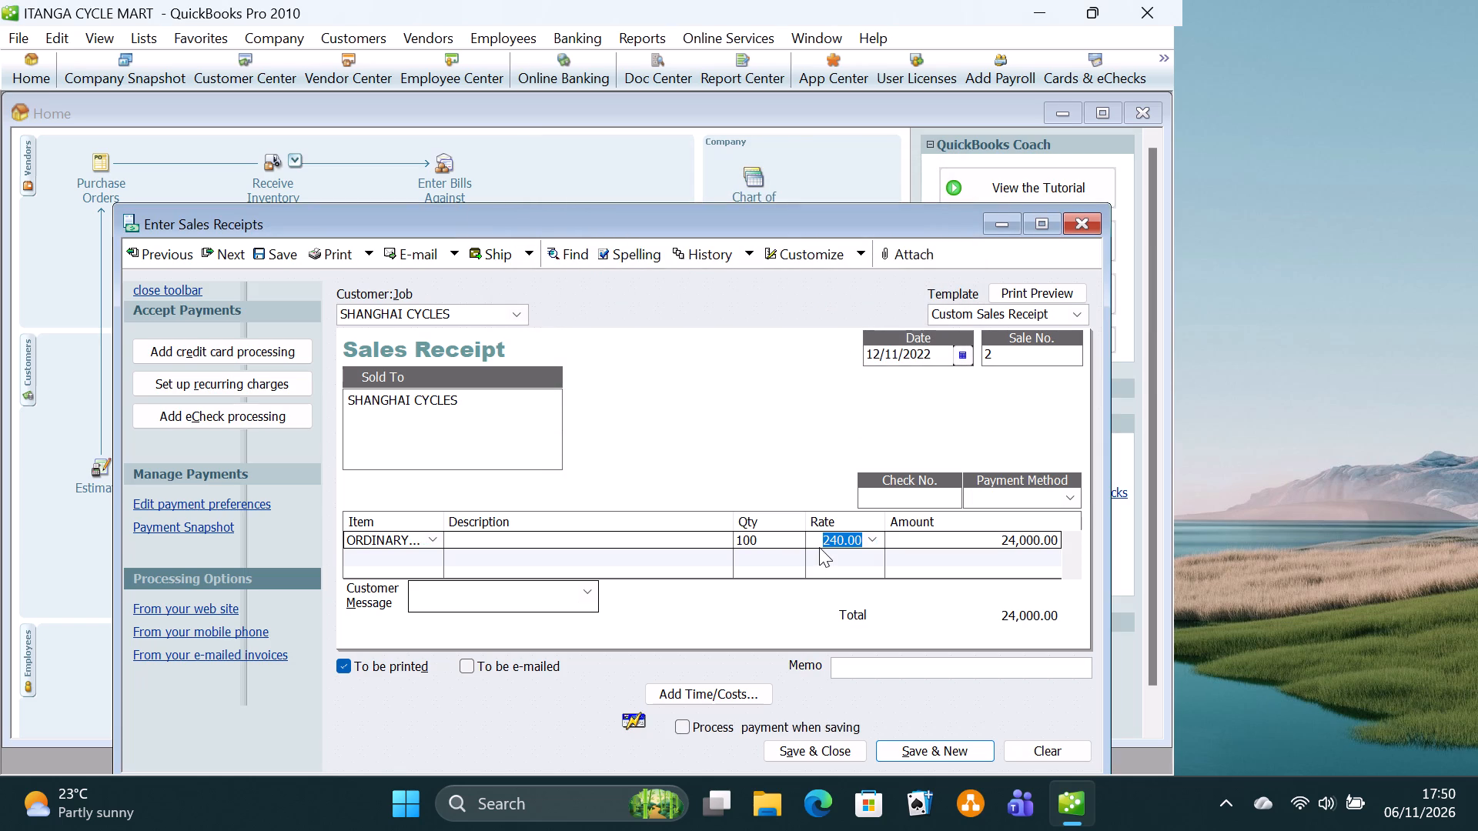
Set the ORDINARY BICYCLES TIRES rate to 160, then save and close the sales receipt, accepting the past date.
type("160")
left_click(900, 539)
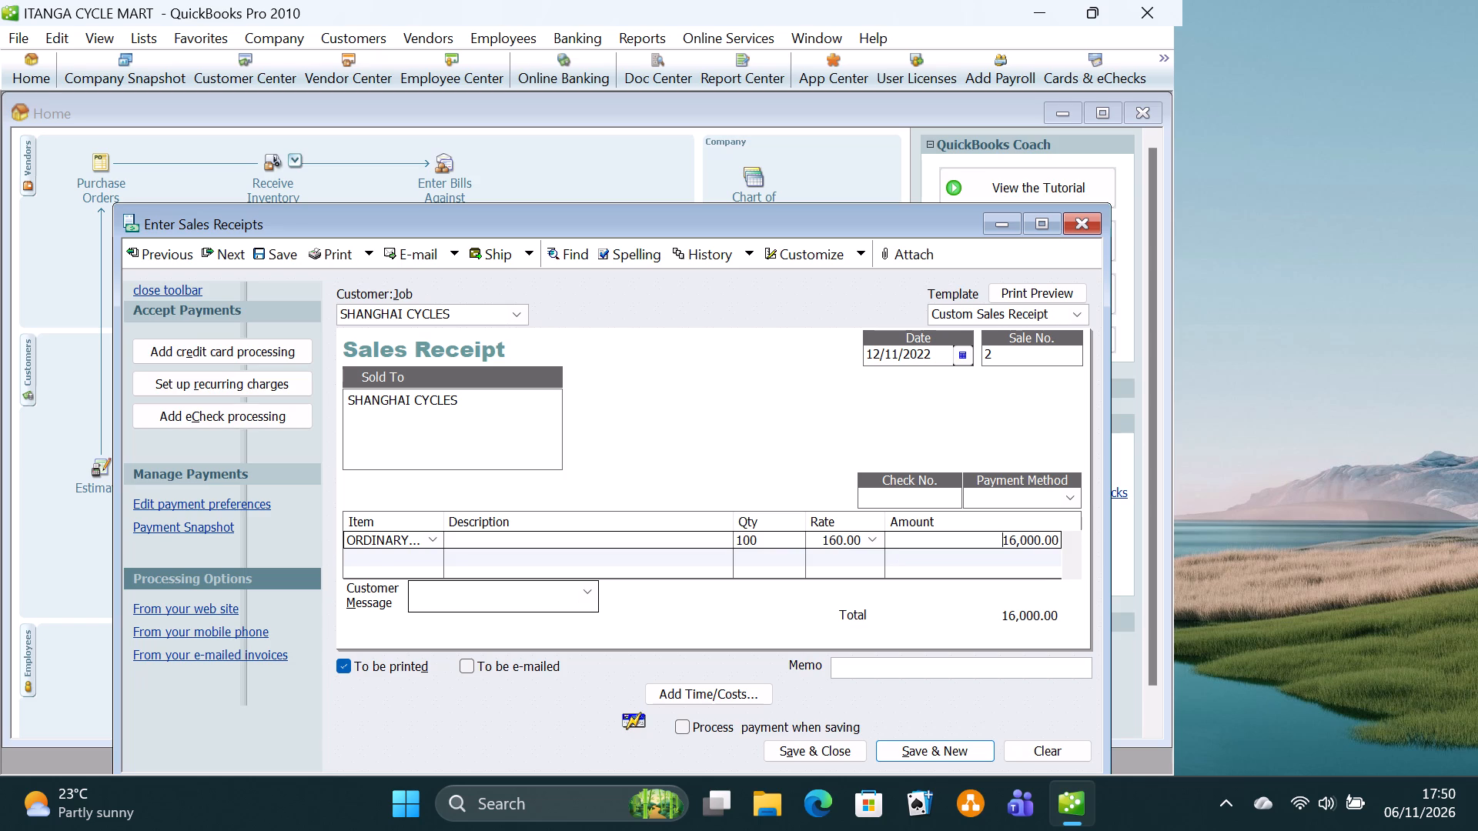
left_click(837, 750)
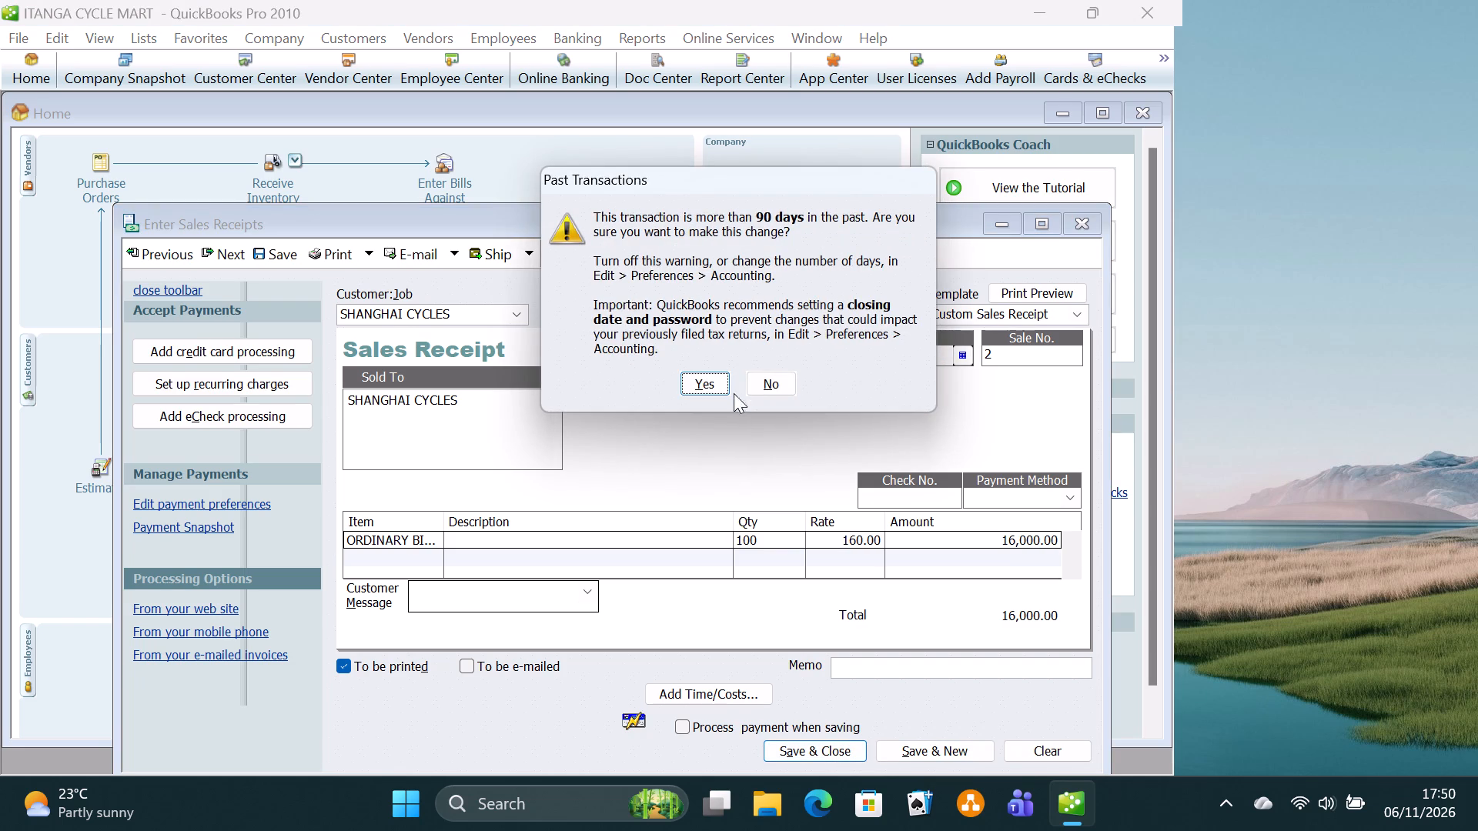
left_click(714, 389)
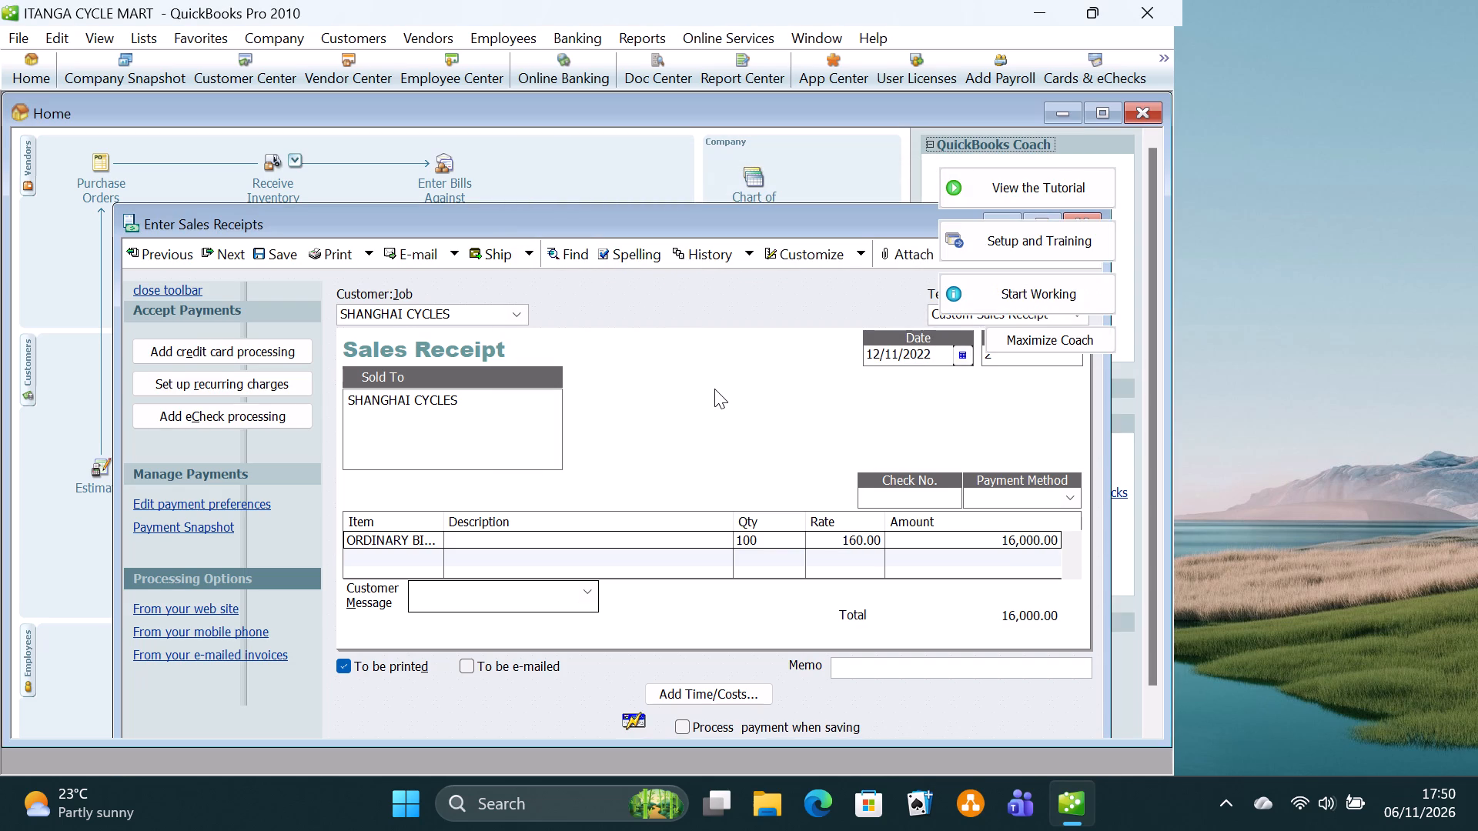
Start another sales receipt, dismissing the payment interview offer.
left_click(516, 398)
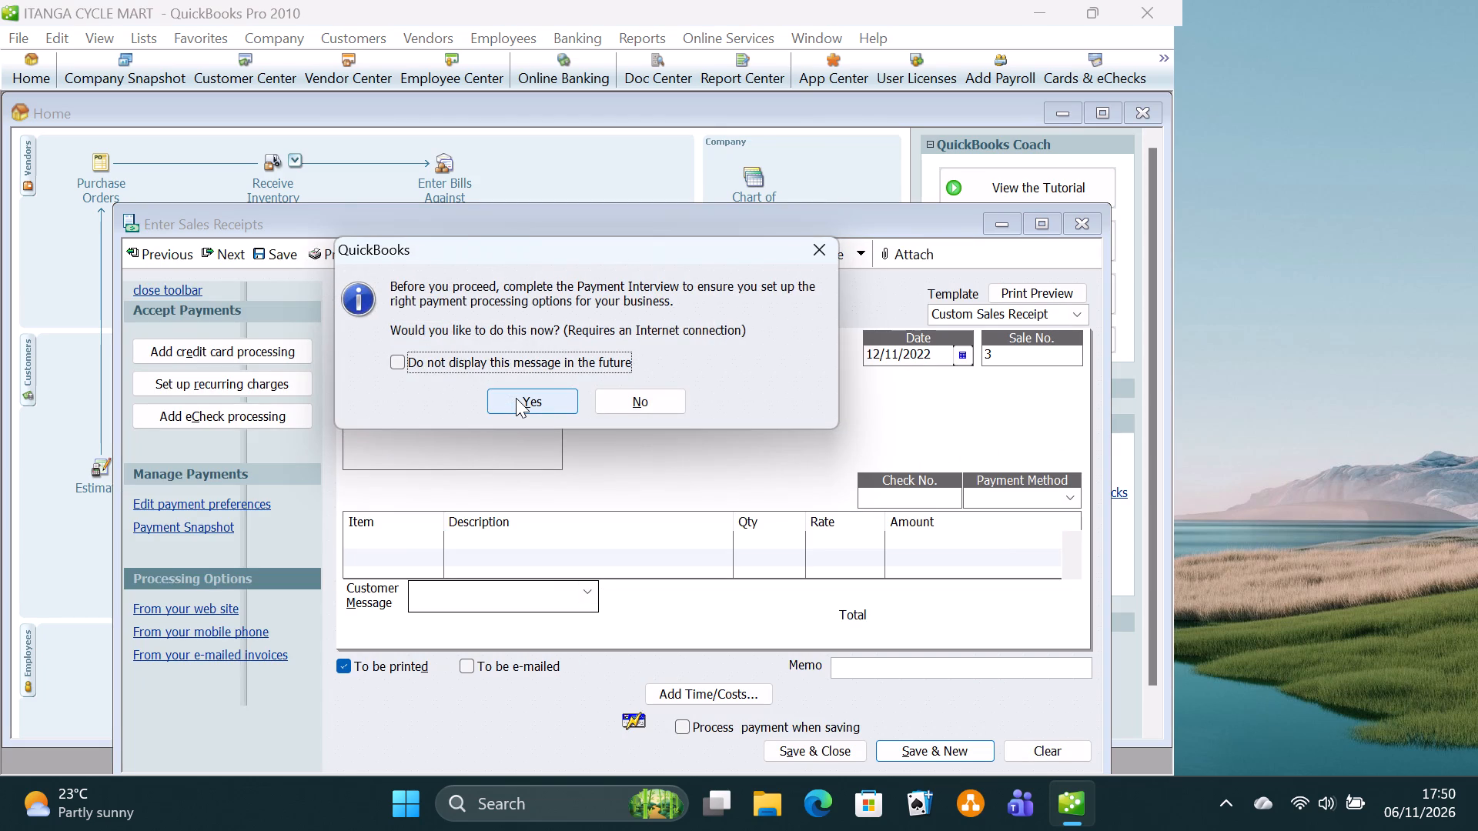
left_click(828, 249)
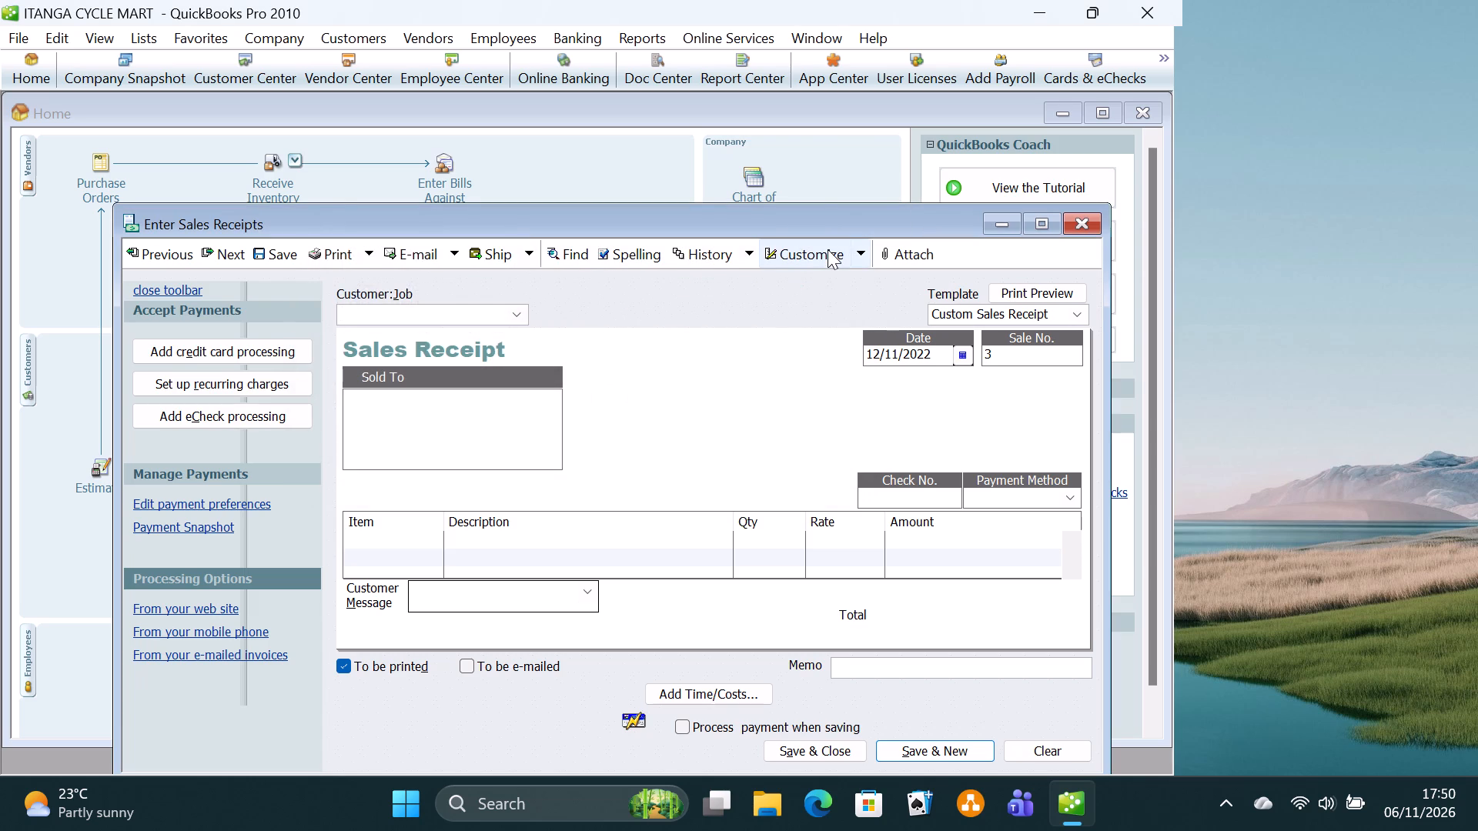